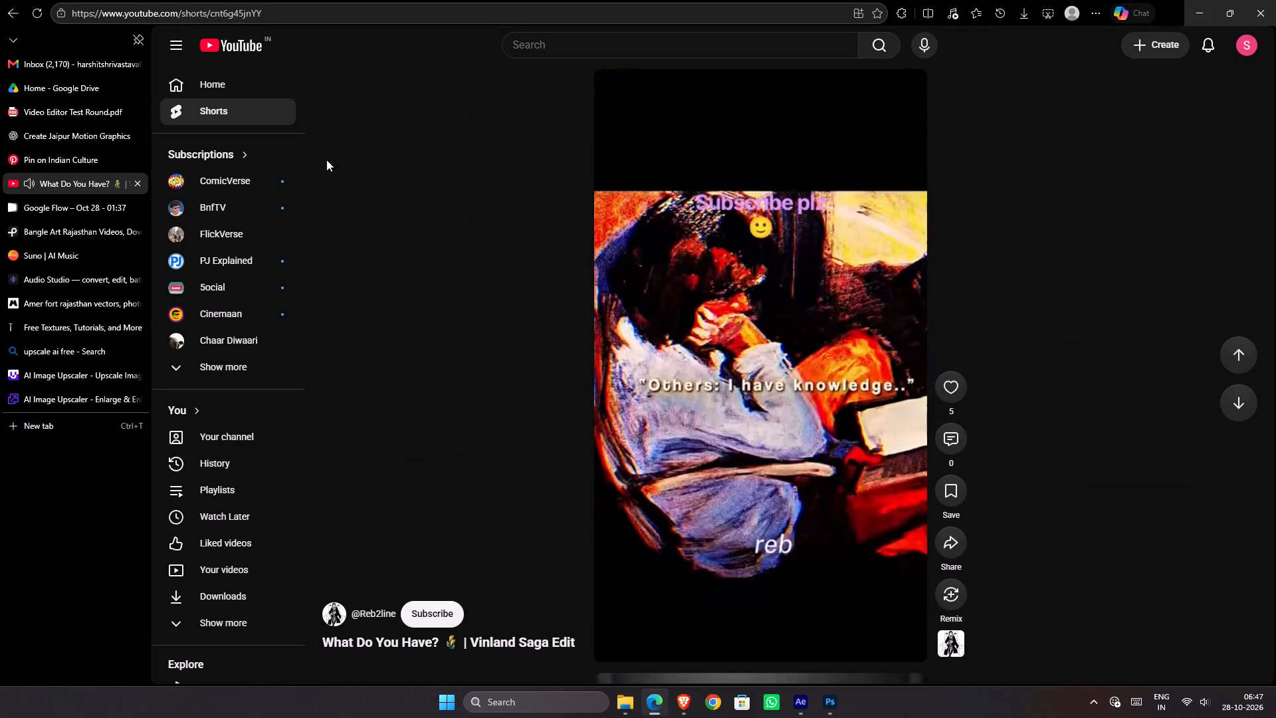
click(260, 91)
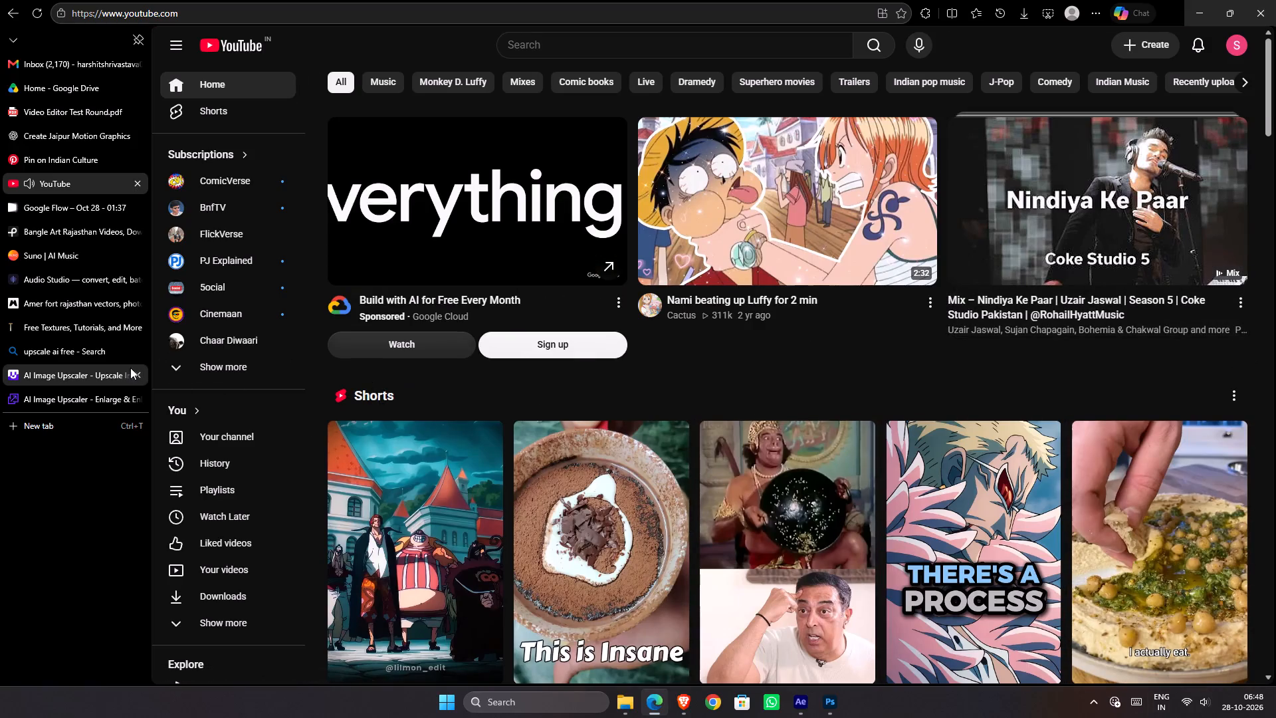
Close the Upscale.media page and download the finished upscale of Amber Fort Panorama.png from Img.Upscaler.
click(70, 395)
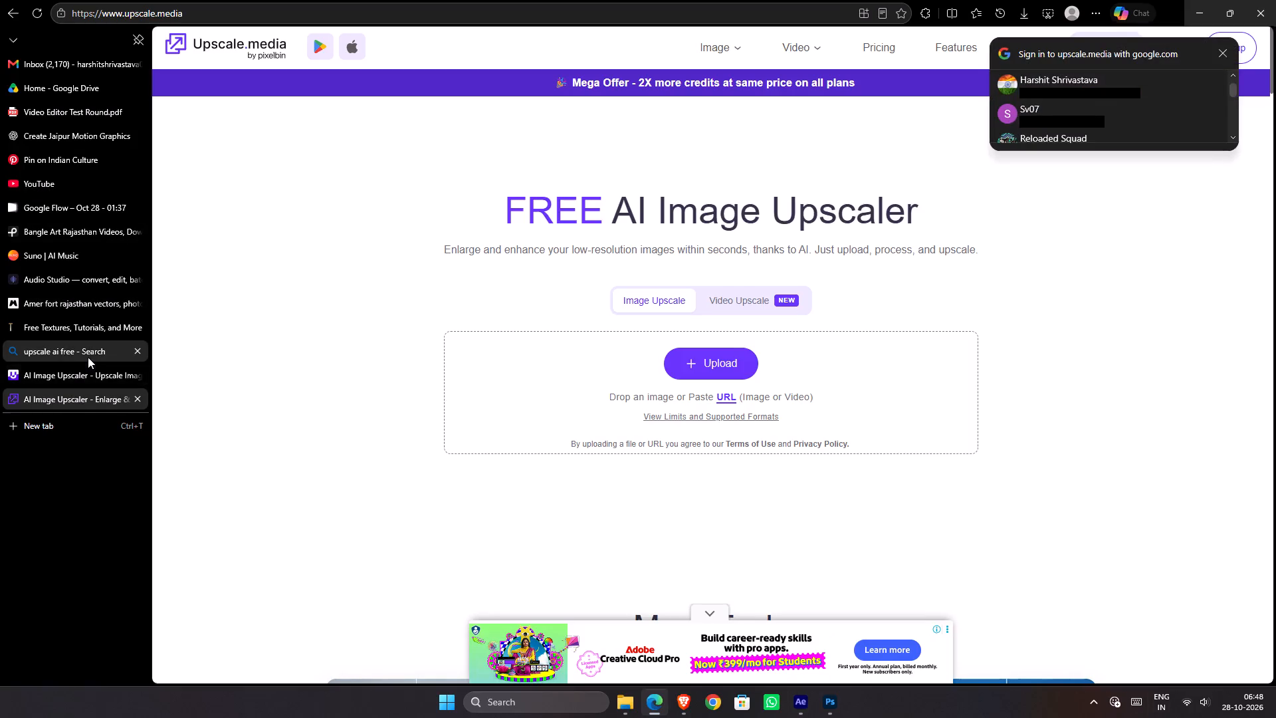
double_click(85, 390)
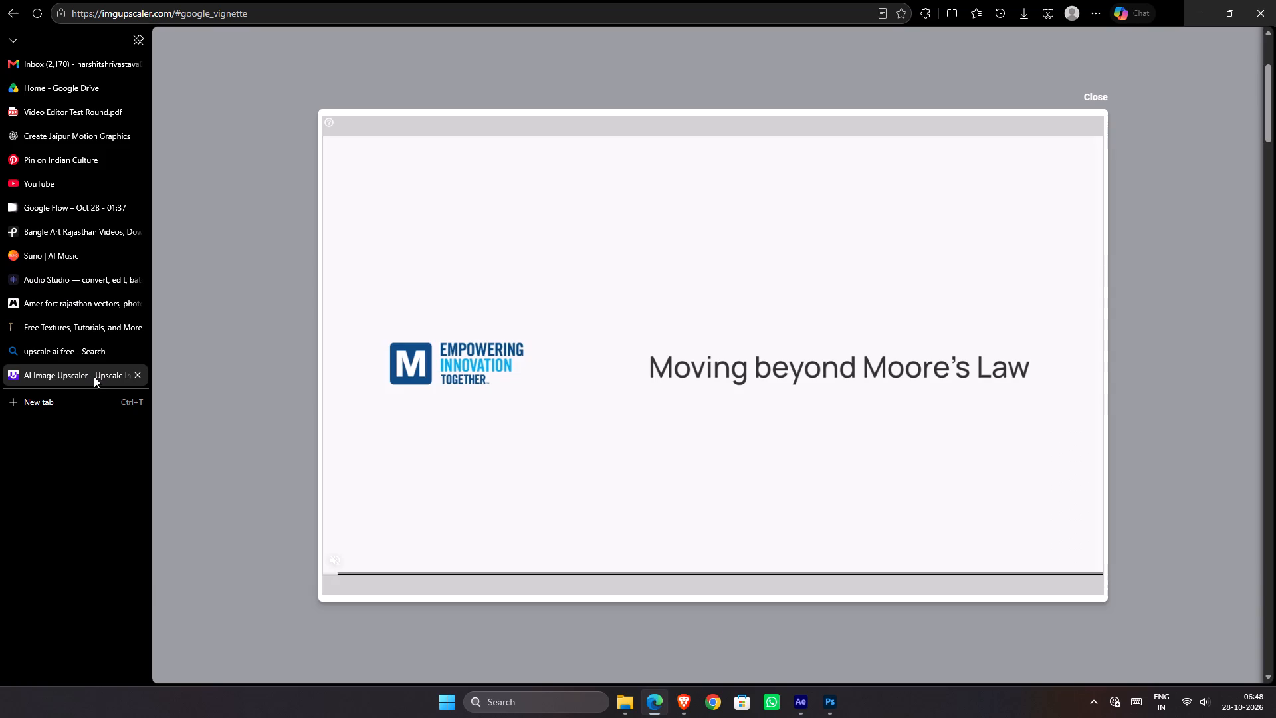
click(1094, 98)
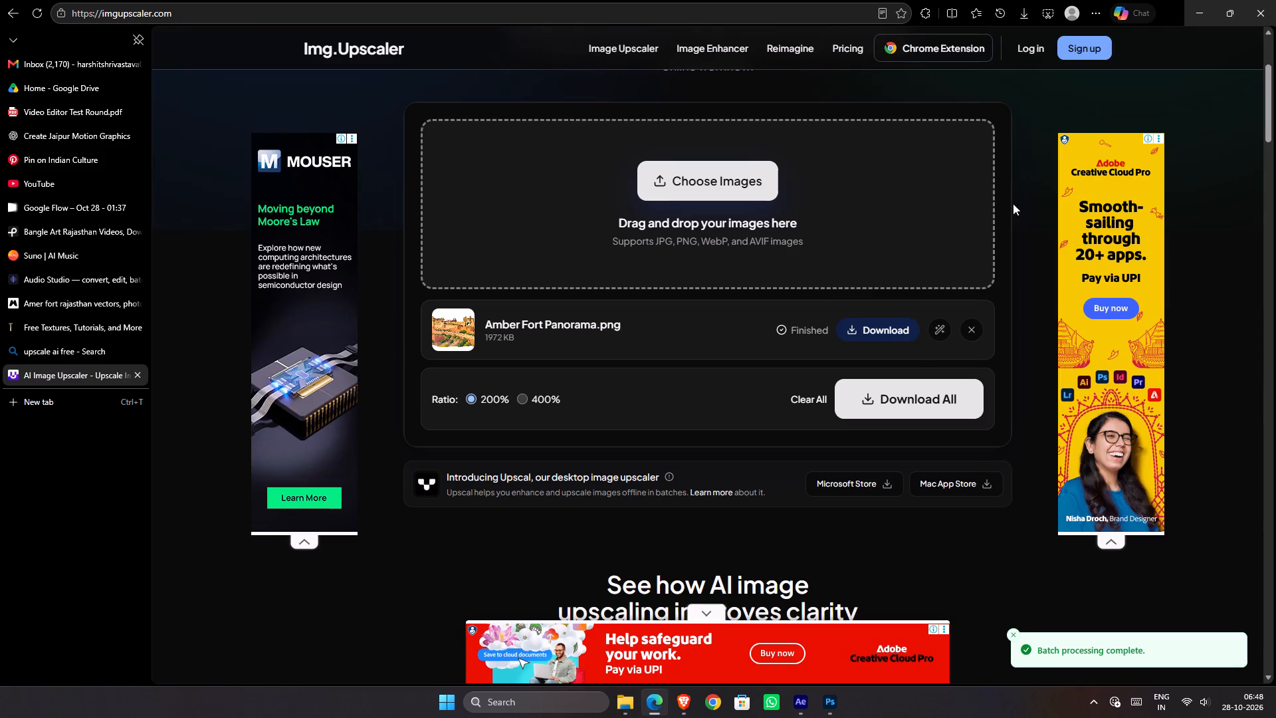
click(892, 328)
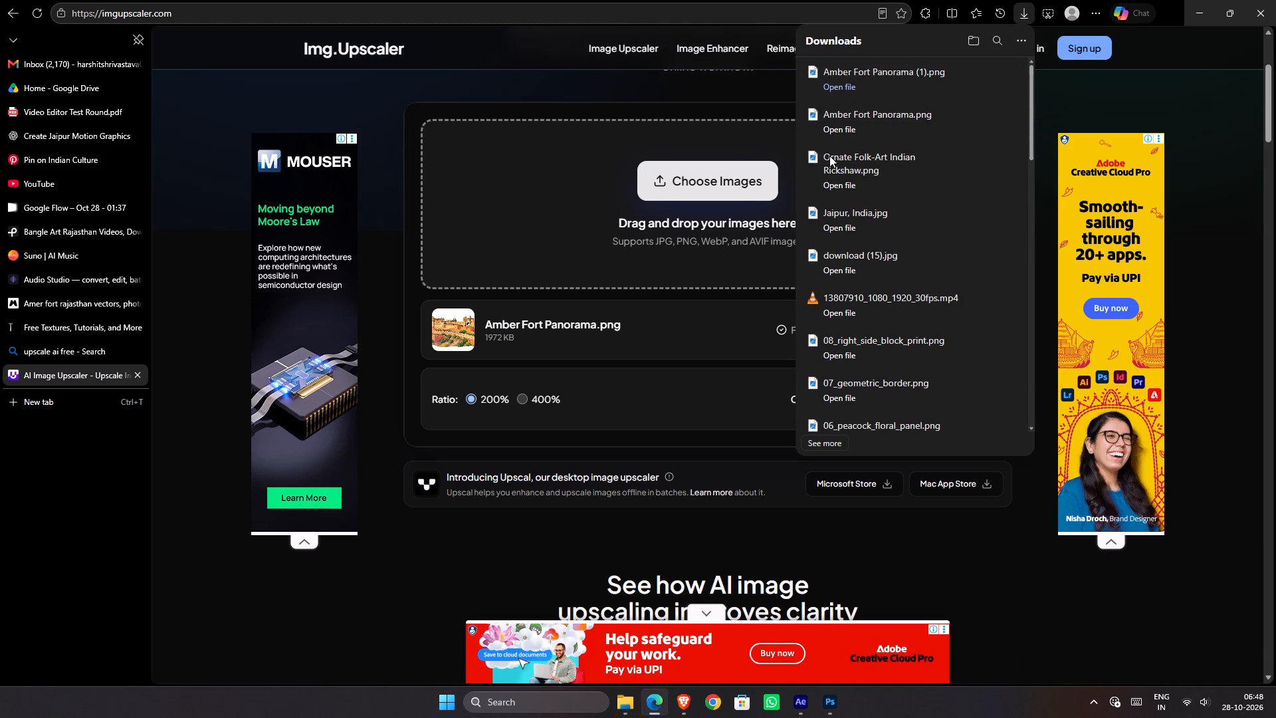
click(671, 398)
Replace the finished image with the downloaded Amber Fort Panorama (1).png and run a 200% upscale on it.
click(976, 334)
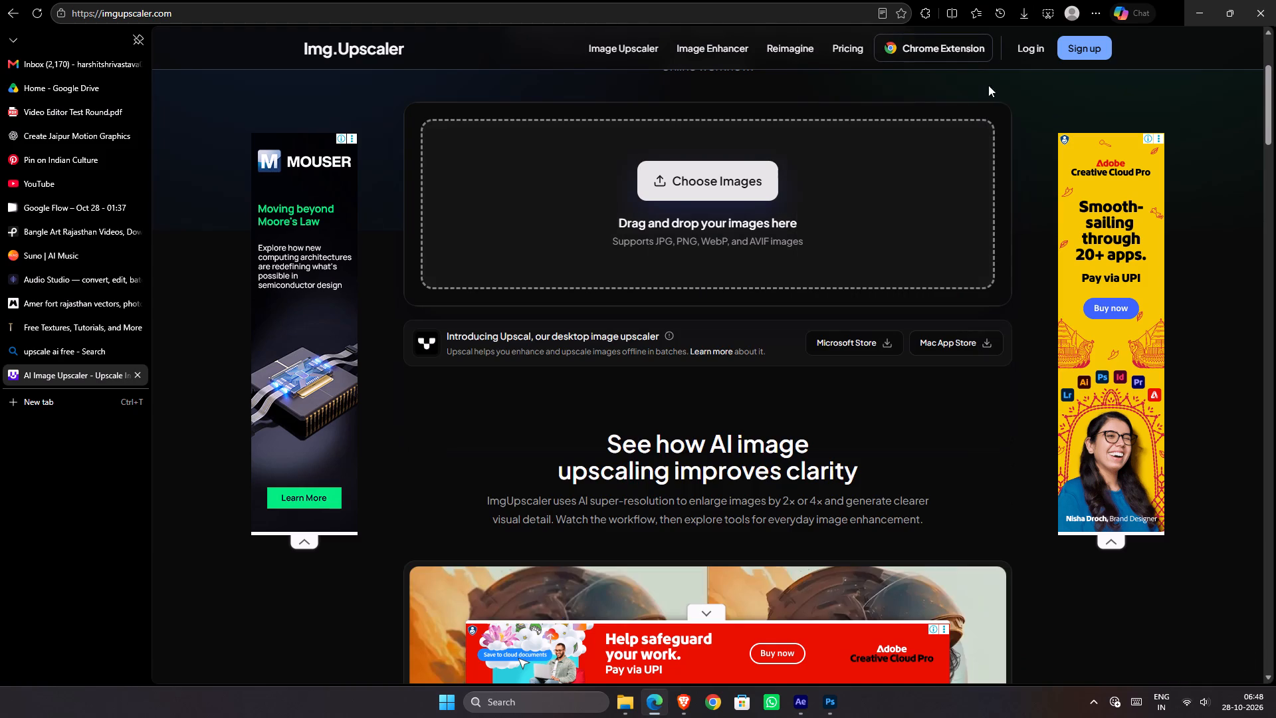
click(1031, 19)
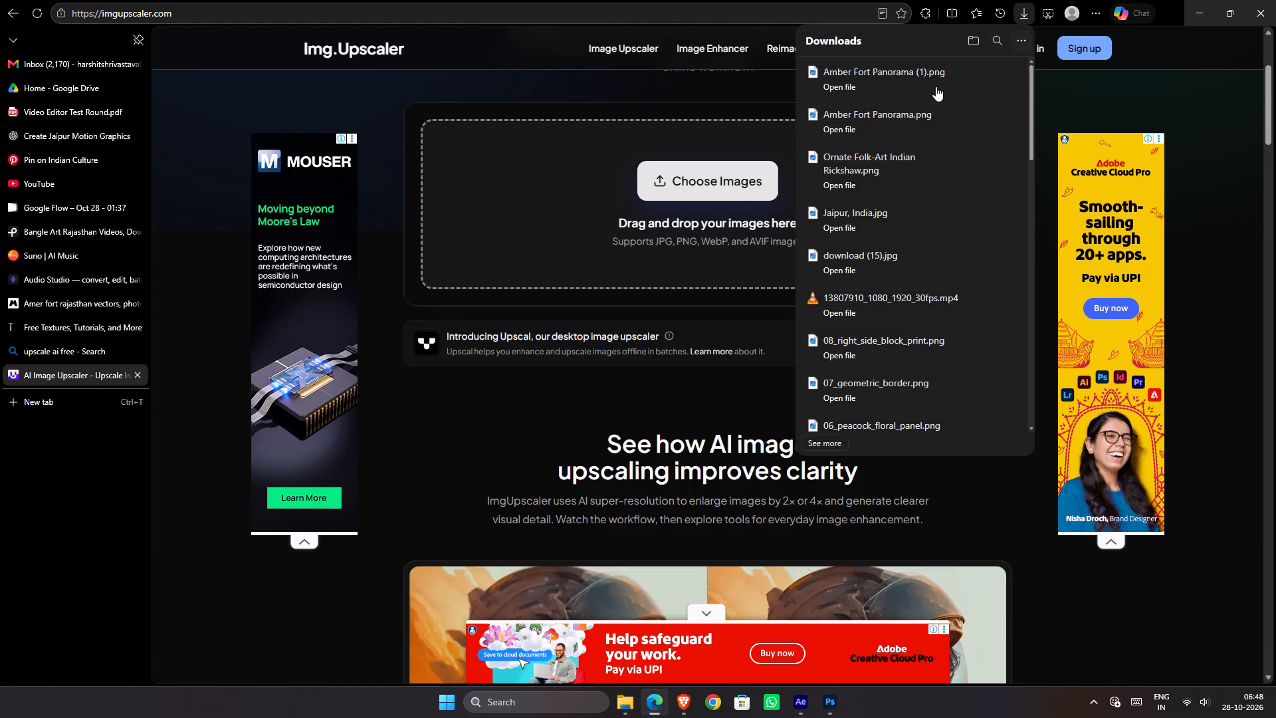
drag(926, 76, 732, 174)
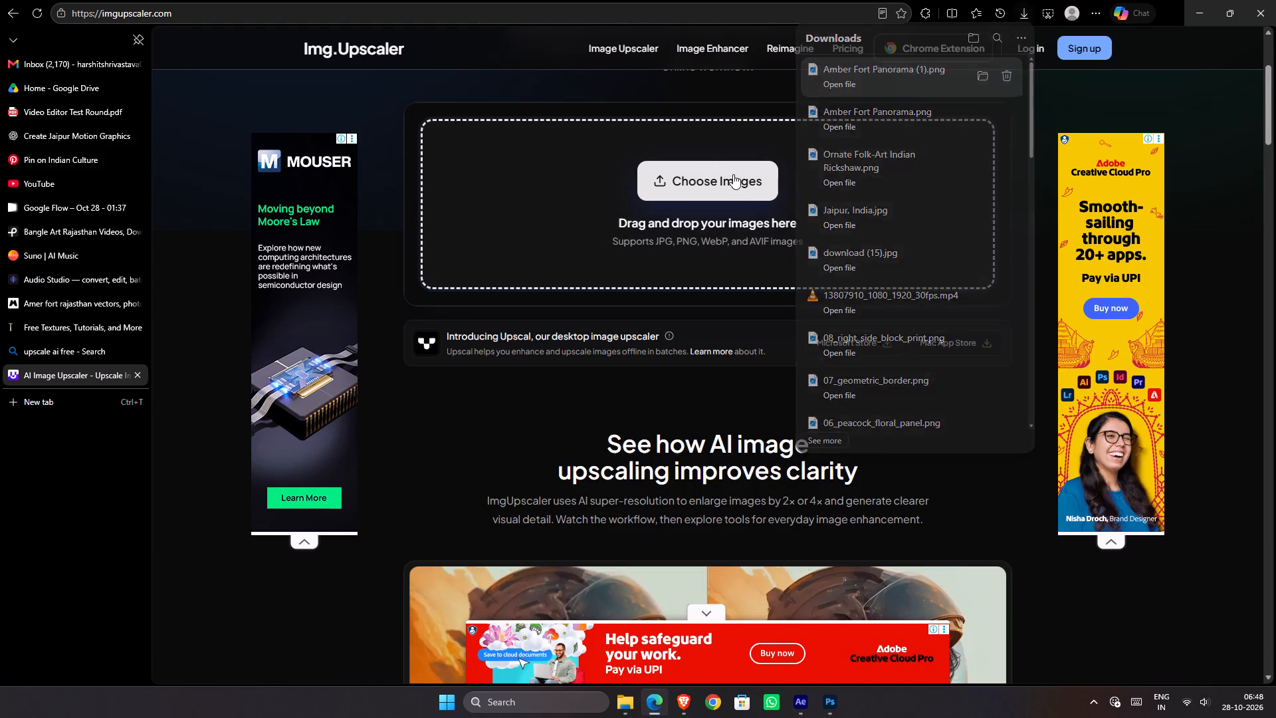
click(873, 386)
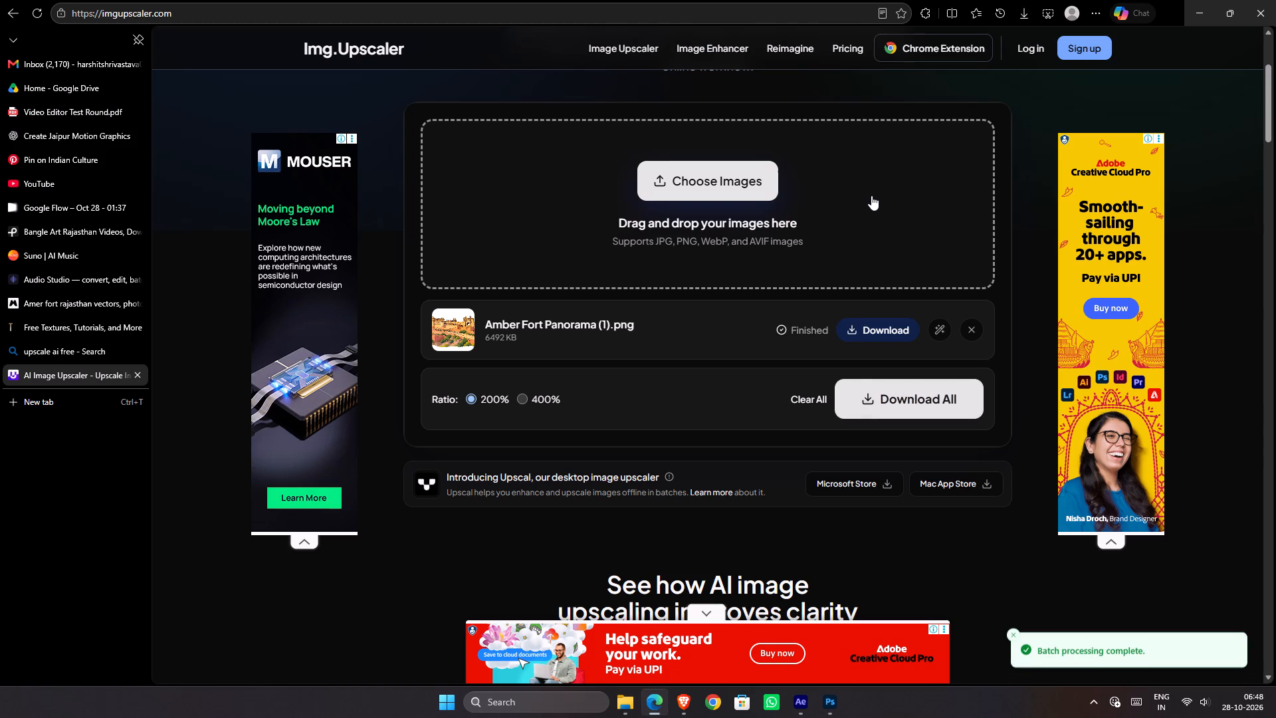
Download the upscaled result of Amber Fort Panorama (1).png.
click(893, 331)
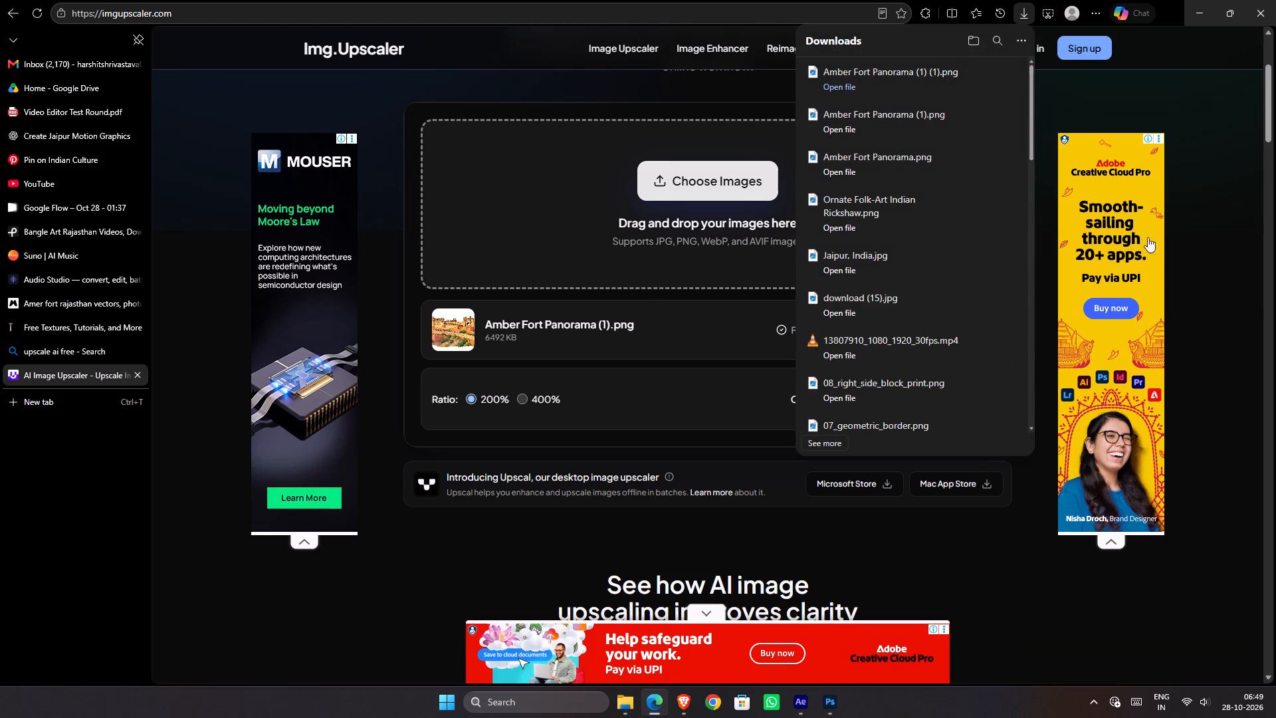
click(1213, 110)
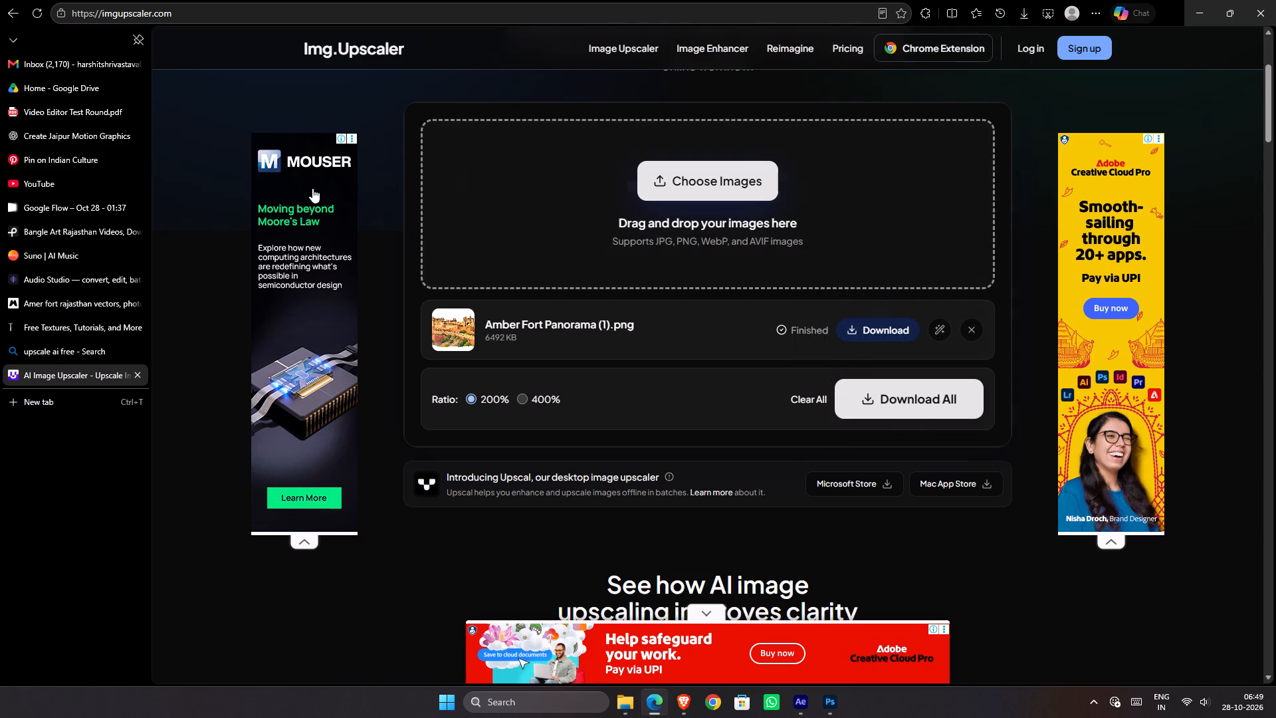
Open Amber Fort Panorama (1) (1).png from the Downloads folder in Photoshop.
click(633, 703)
scroll(285, 144, up, 7)
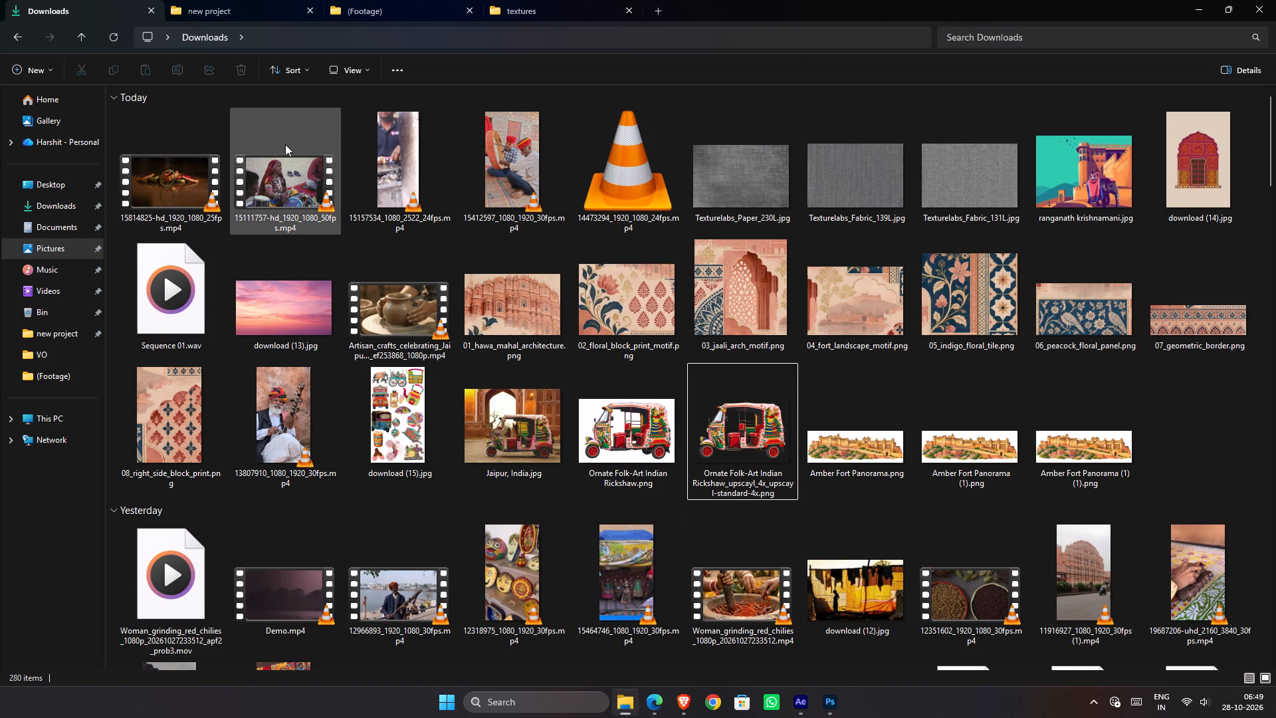
click(1129, 459)
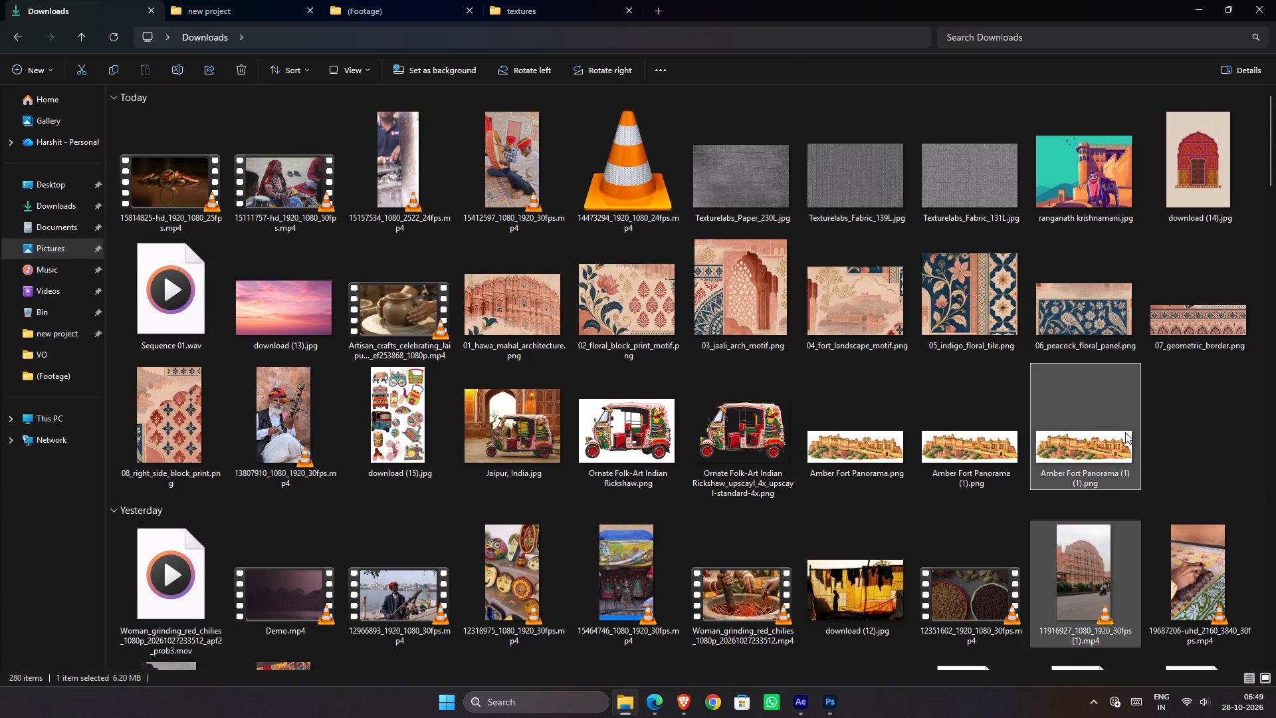
drag(1107, 440, 659, 424)
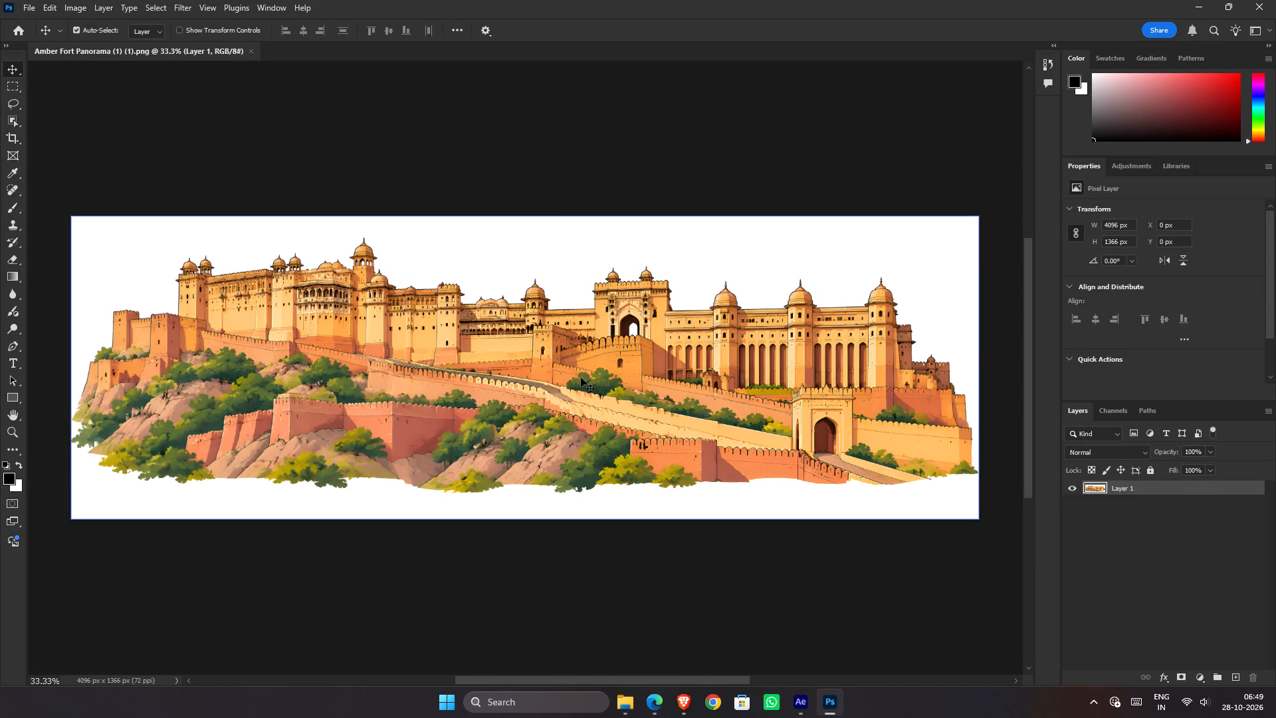
Examine the upscaled fort illustration's detail and edge quality up close and as a whole.
scroll(580, 372, up, 1)
scroll(581, 370, down, 1)
scroll(582, 369, up, 5)
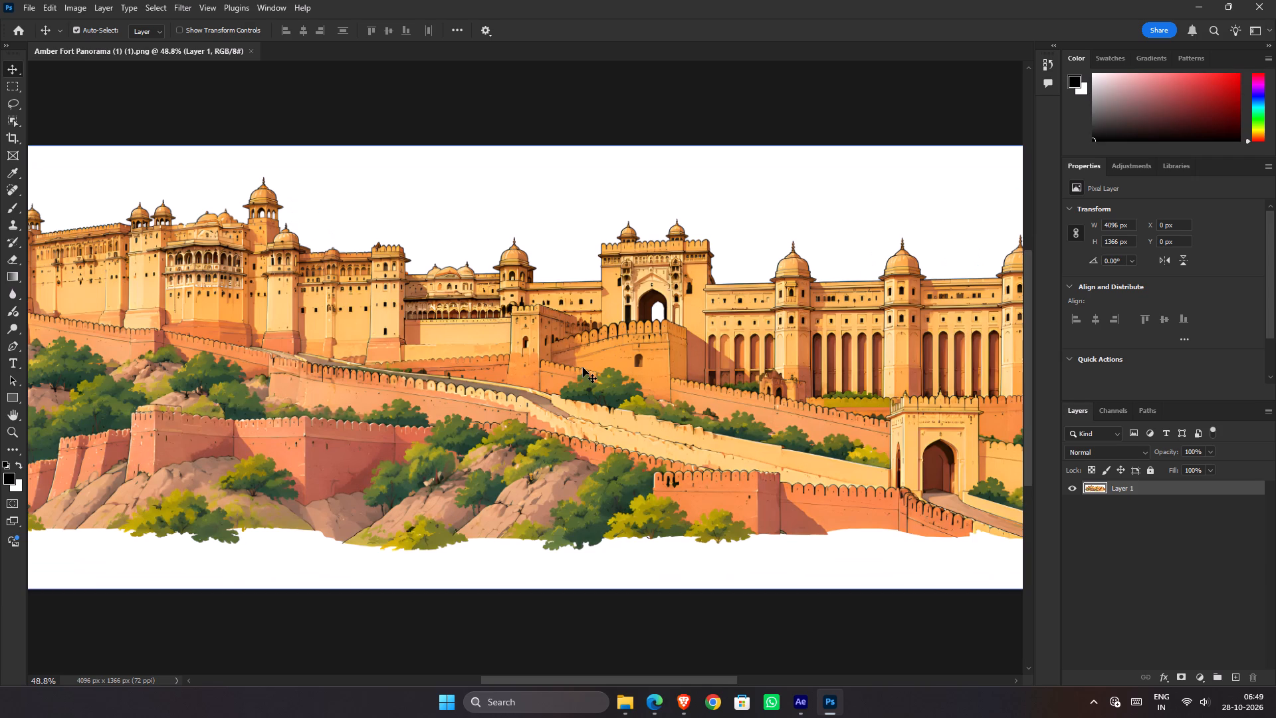
scroll(591, 362, up, 10)
scroll(591, 362, down, 4)
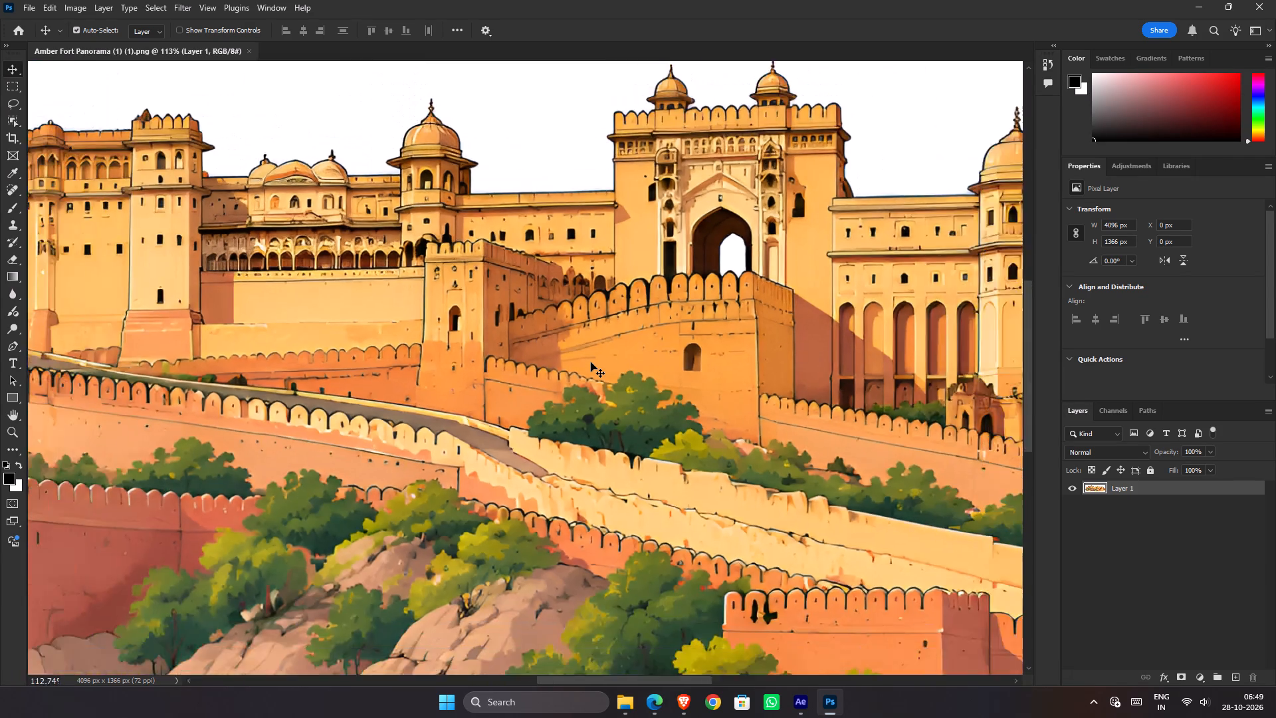
scroll(591, 362, down, 1)
scroll(591, 362, up, 1)
scroll(591, 362, down, 12)
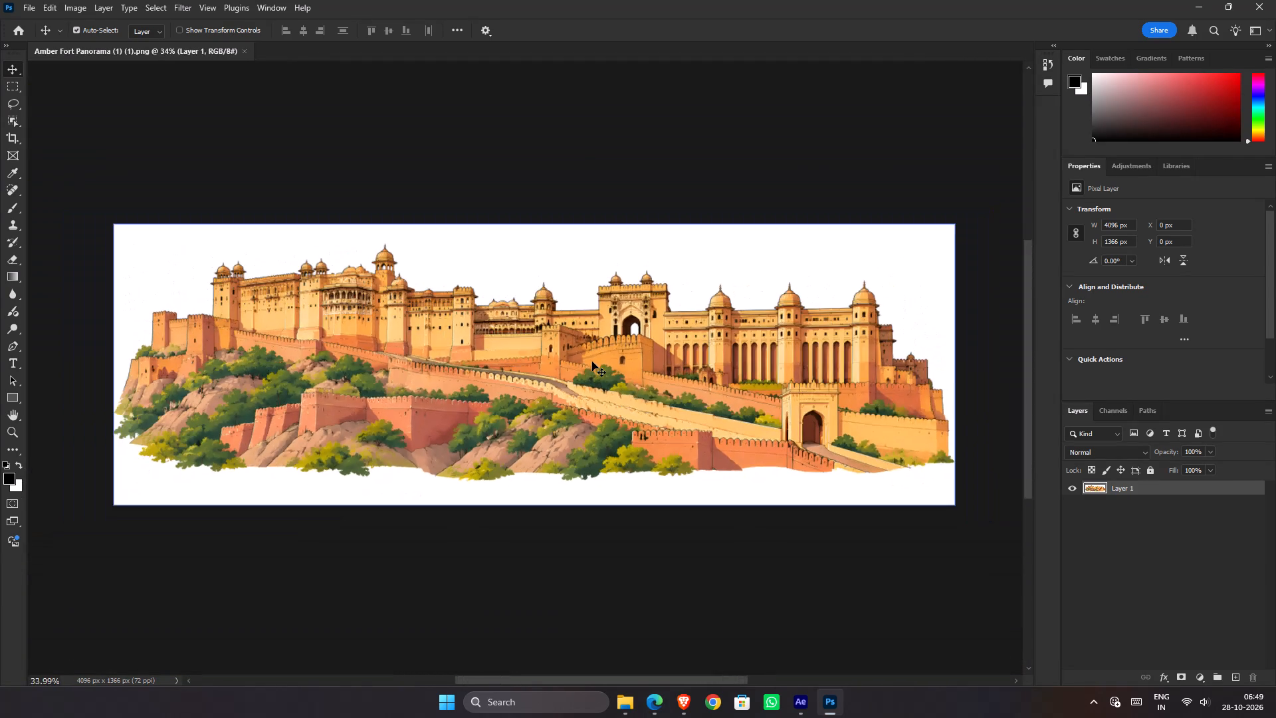
scroll(592, 362, down, 1)
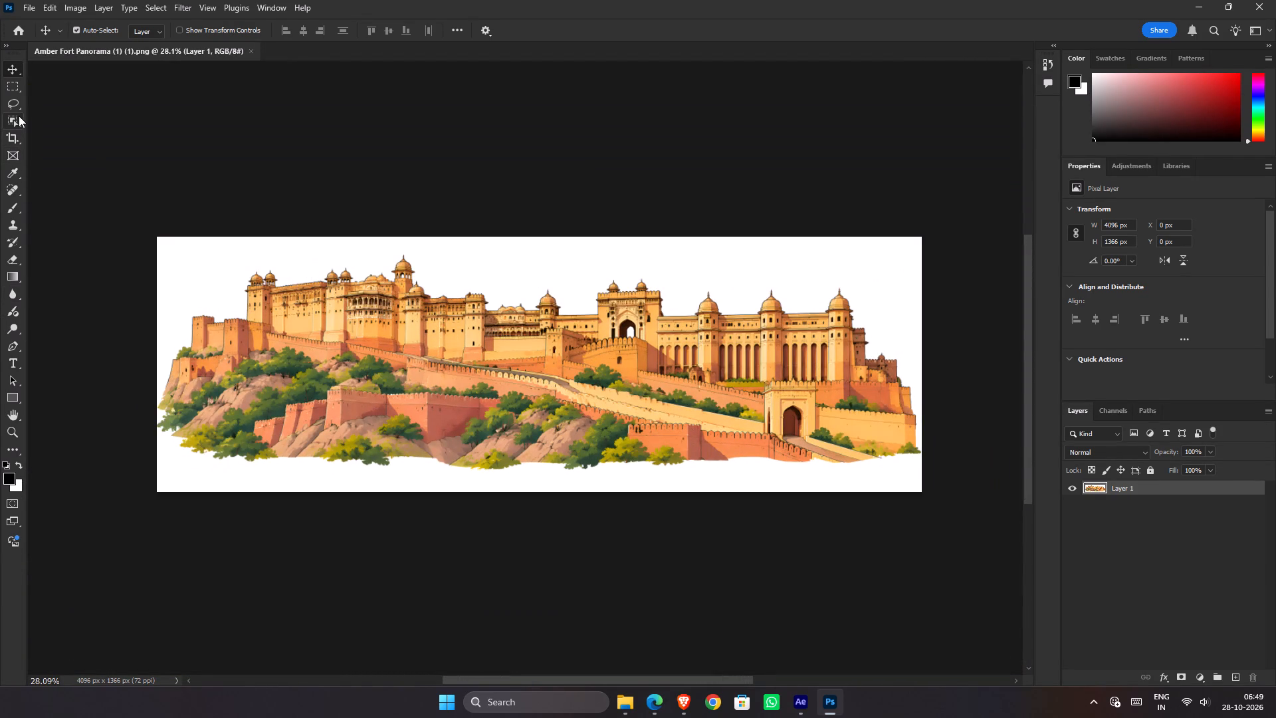
Select the whole fort and hillside with the Object Selection tool by lassoing loosely around its outline.
click(19, 116)
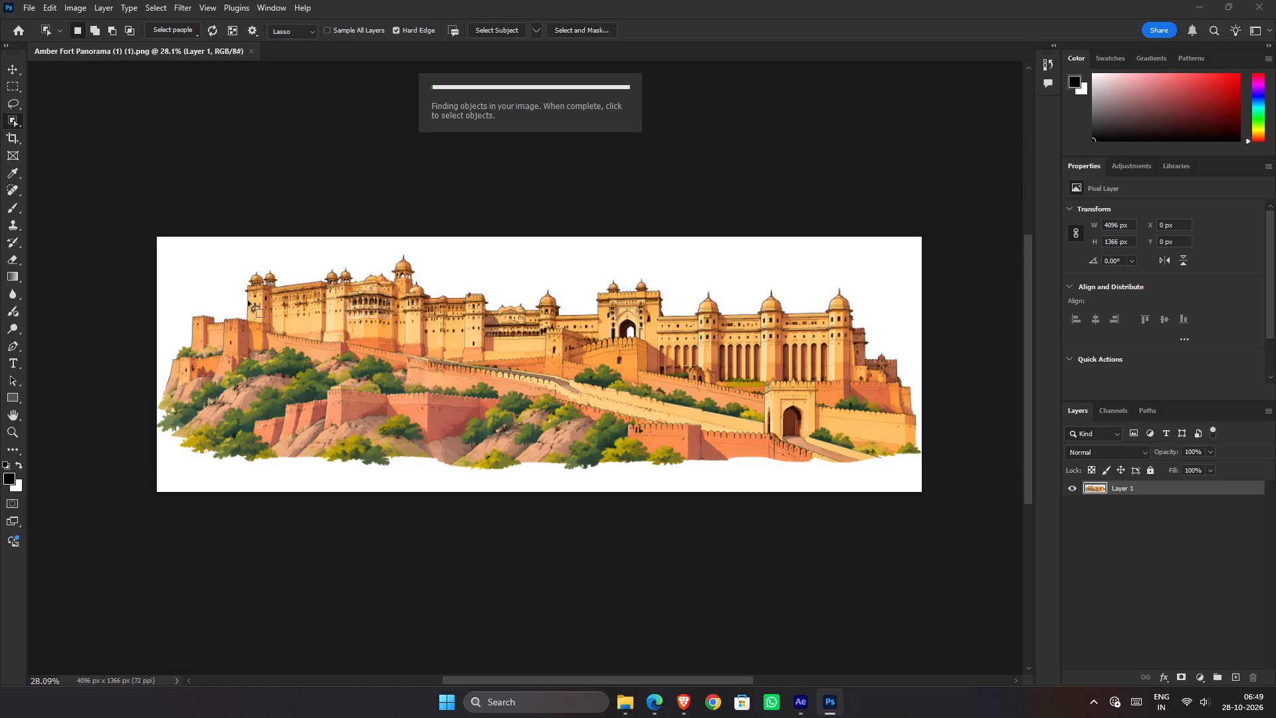
drag(338, 259, 214, 308)
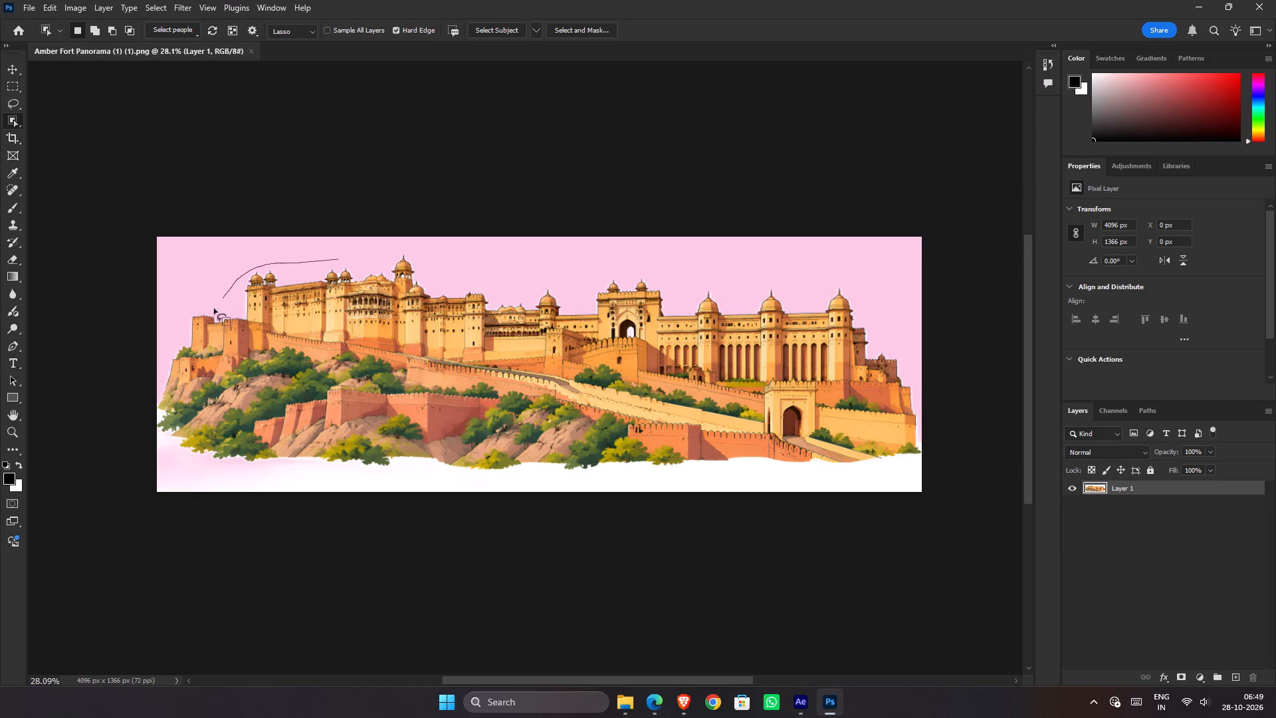
drag(214, 308, 689, 461)
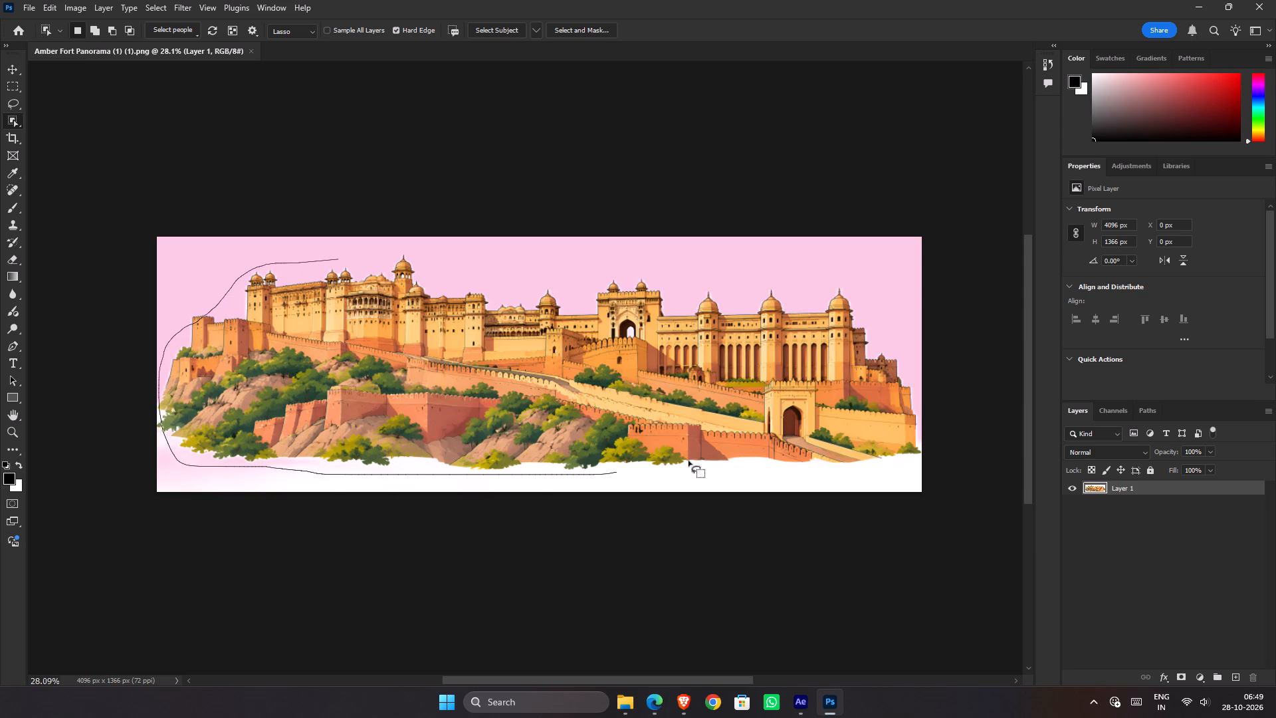
drag(689, 461, 818, 279)
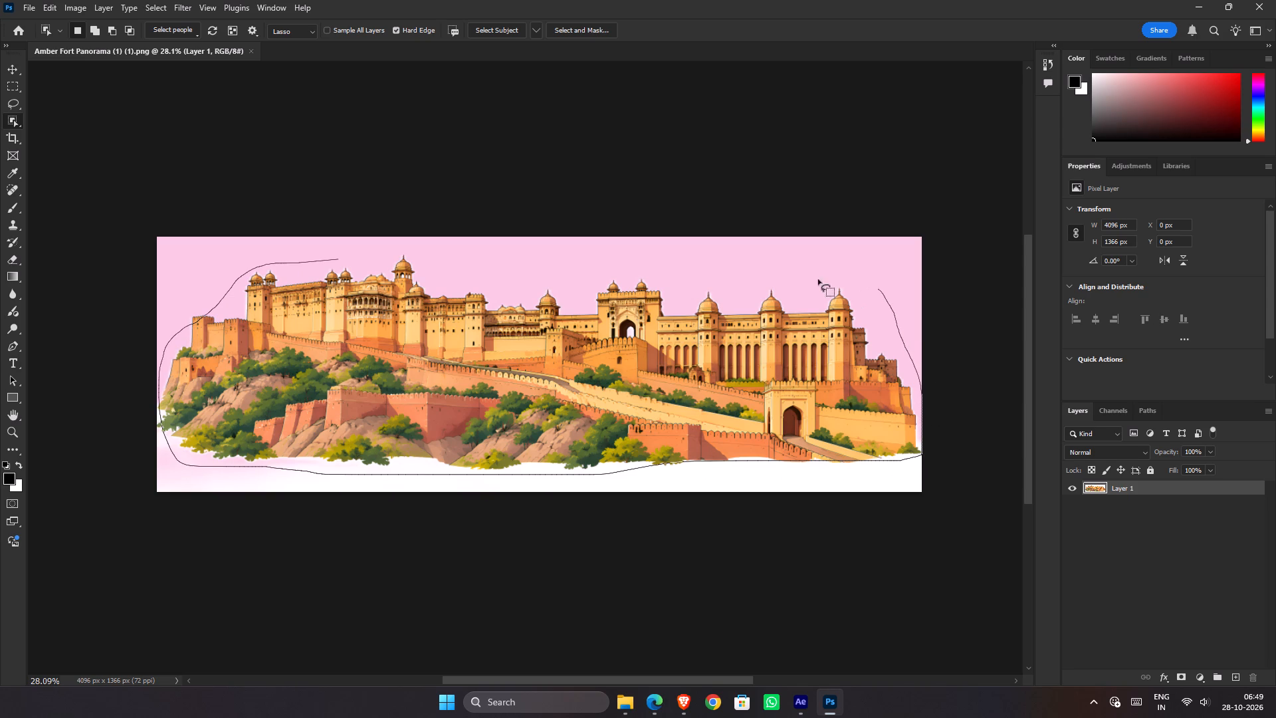
drag(818, 279, 328, 266)
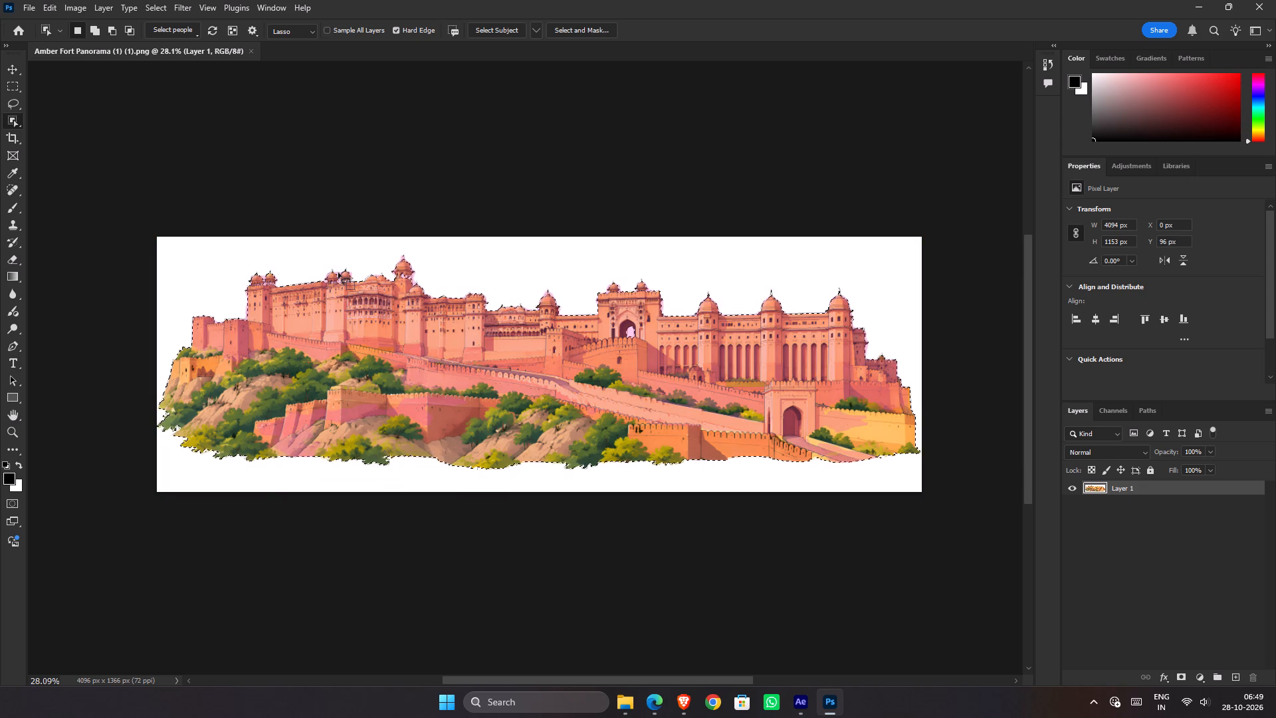
Contract the fort selection by 1 pixel and turn it into a layer mask on Layer 1.
click(262, 7)
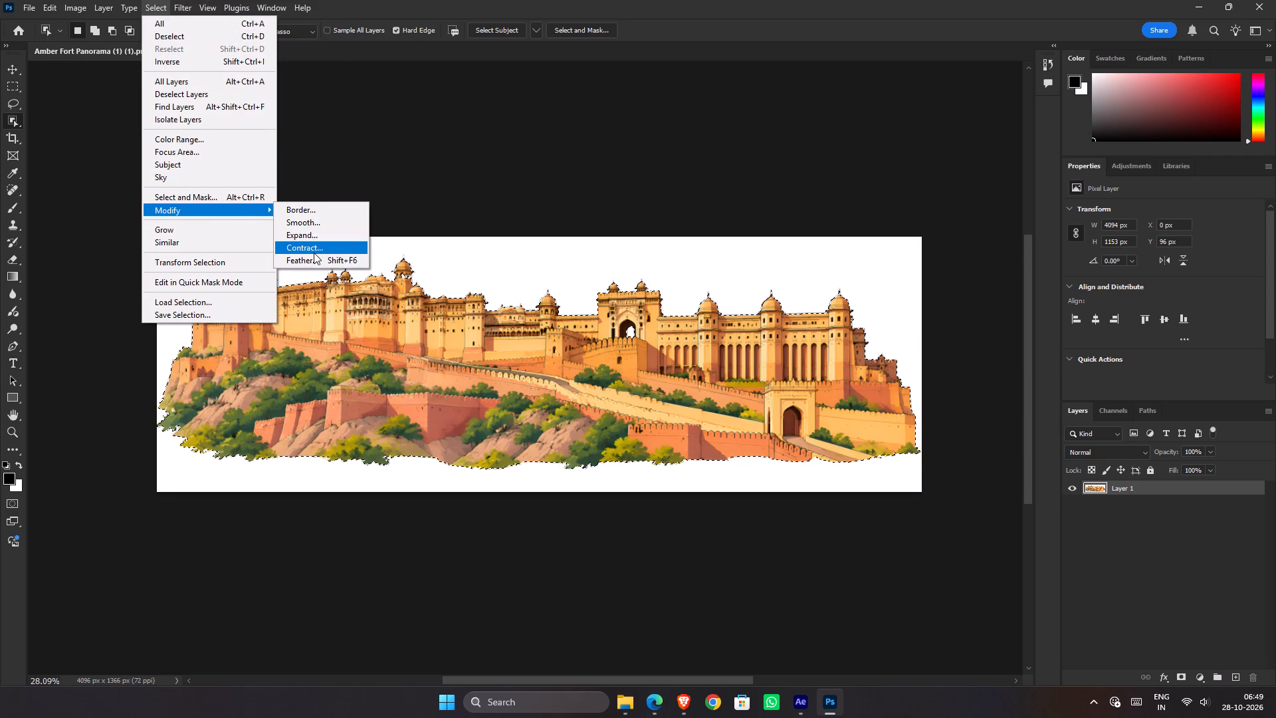
click(314, 253)
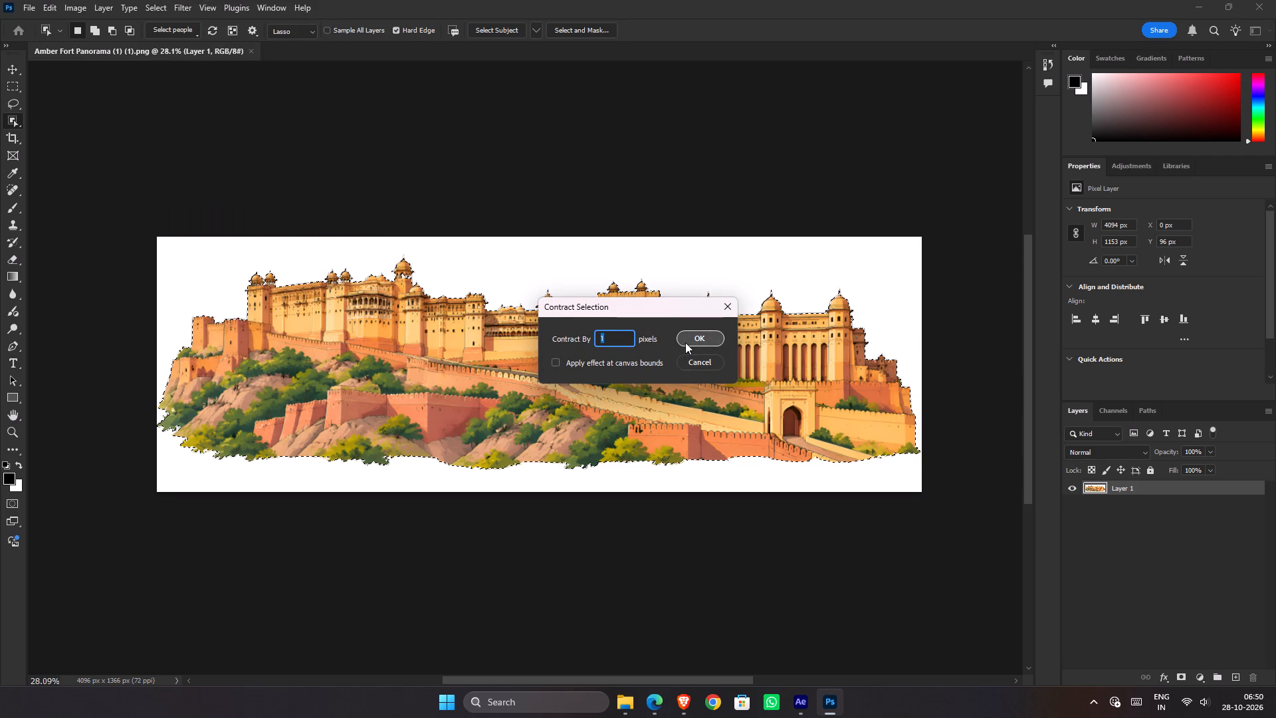
click(685, 342)
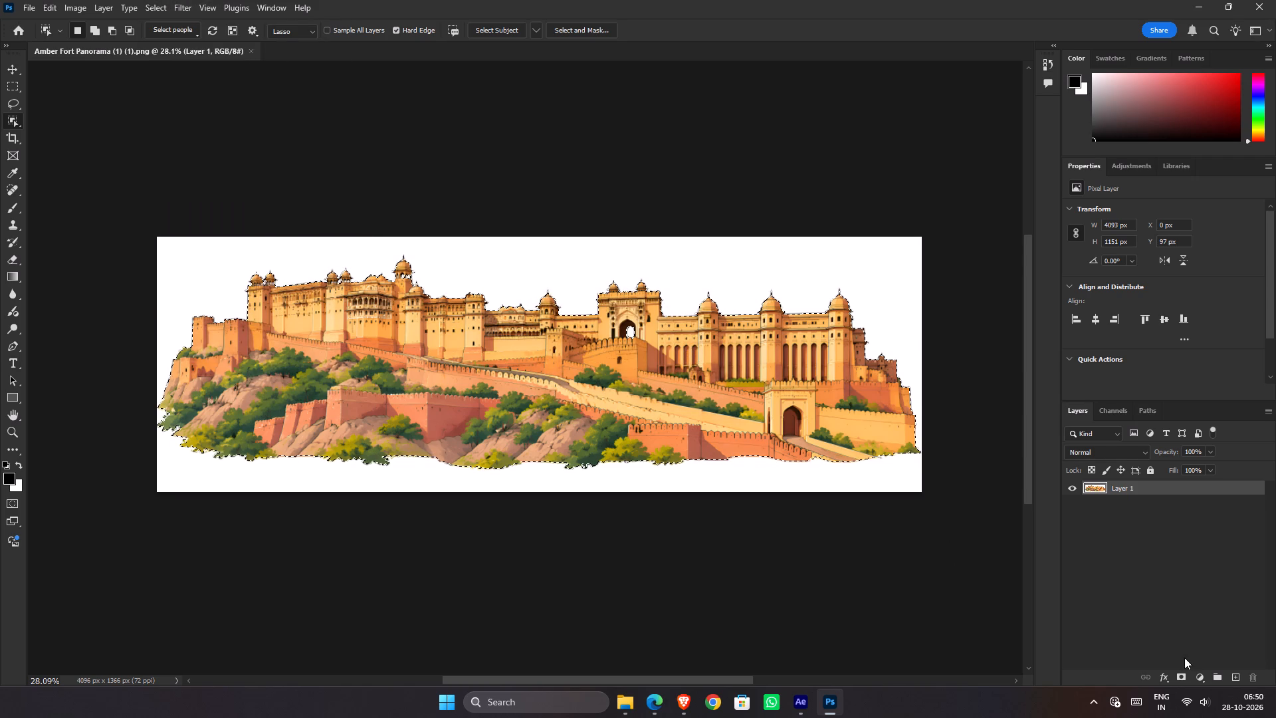
click(1180, 677)
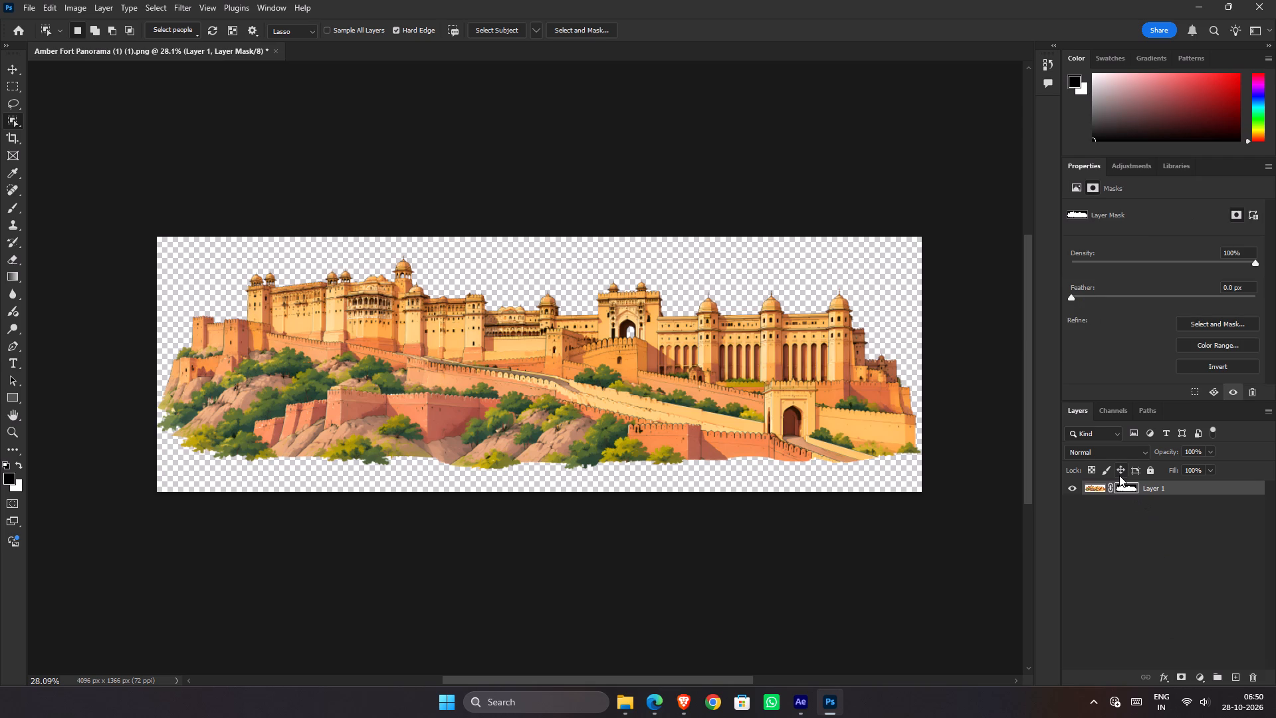
Save the masked fort image under its existing PNG name and close the document.
key(ctrl+s)
click(270, 55)
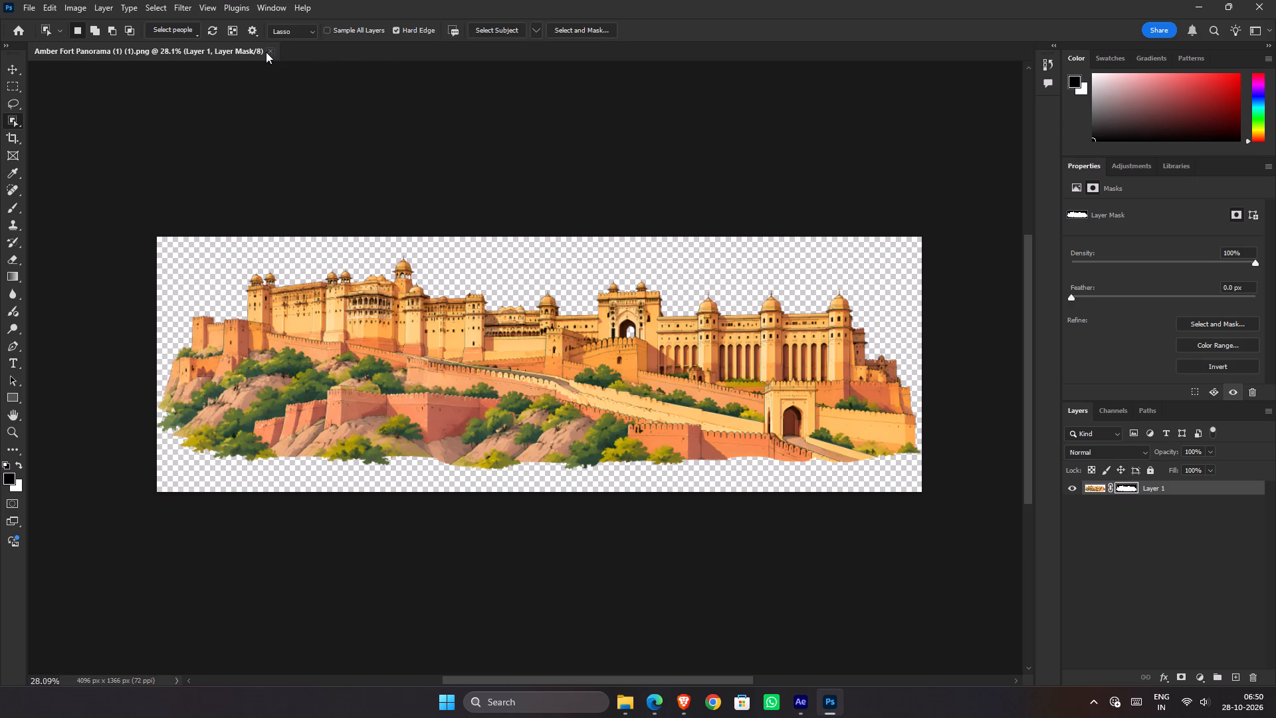
click(266, 52)
Bring Amber Fort Panorama (1) (1).png from Downloads into the After Effects Linked Comp 03 timeline as the top layer.
click(647, 705)
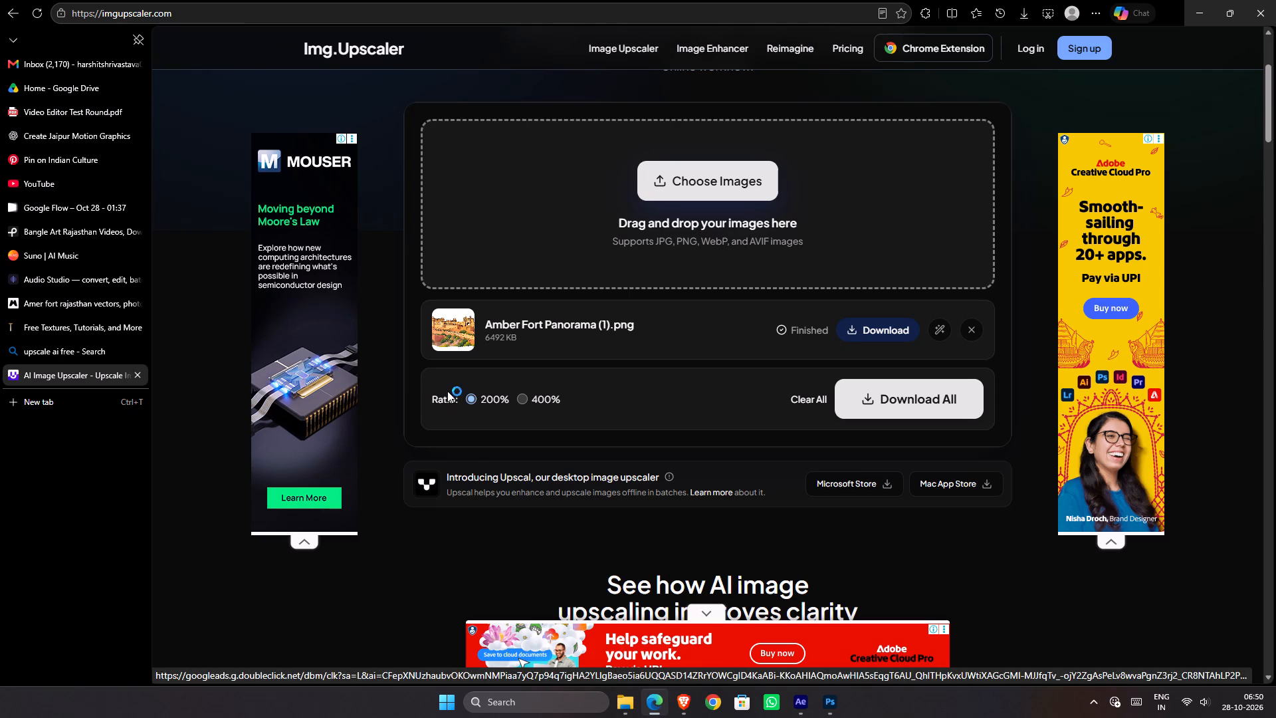
click(633, 704)
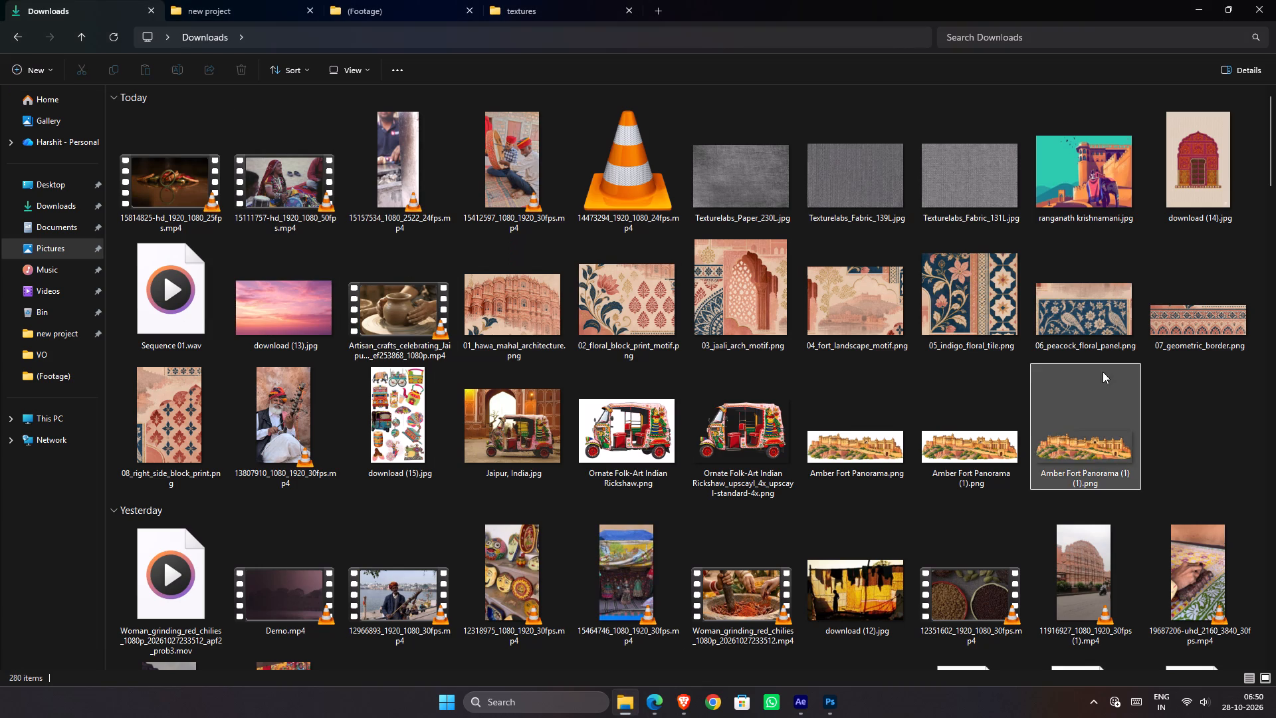
drag(1120, 429, 802, 693)
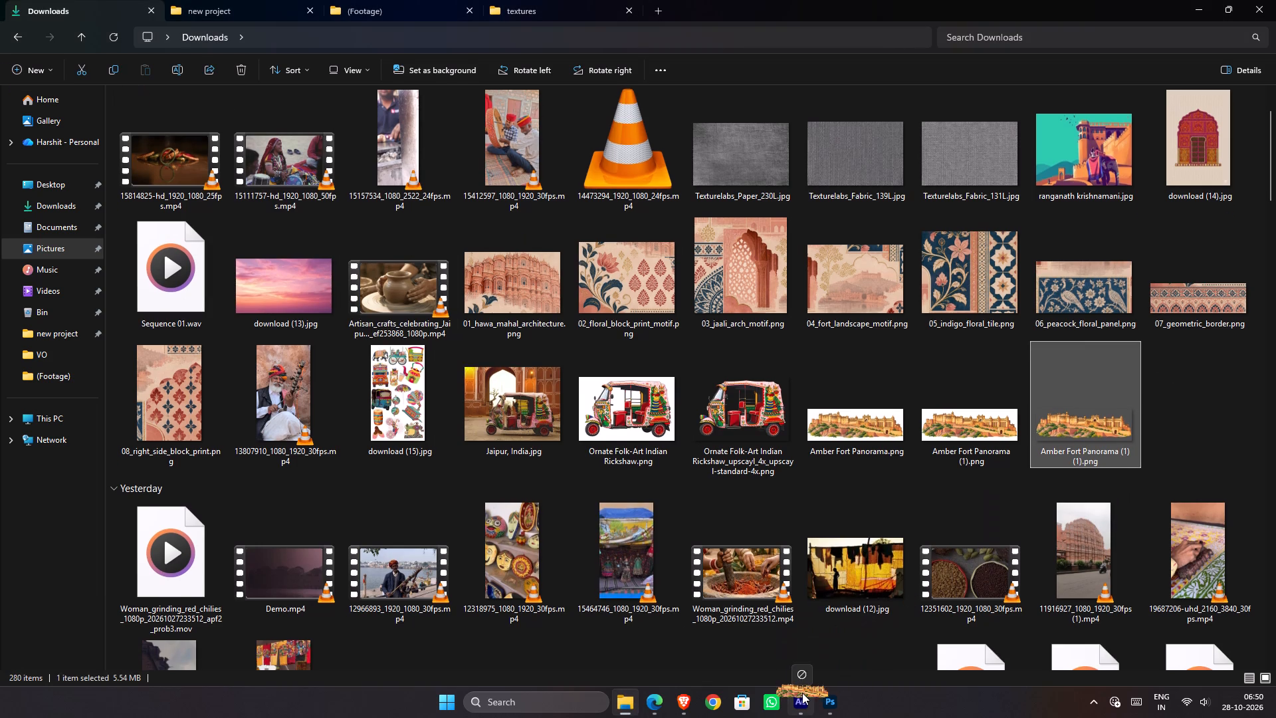
drag(802, 693, 731, 556)
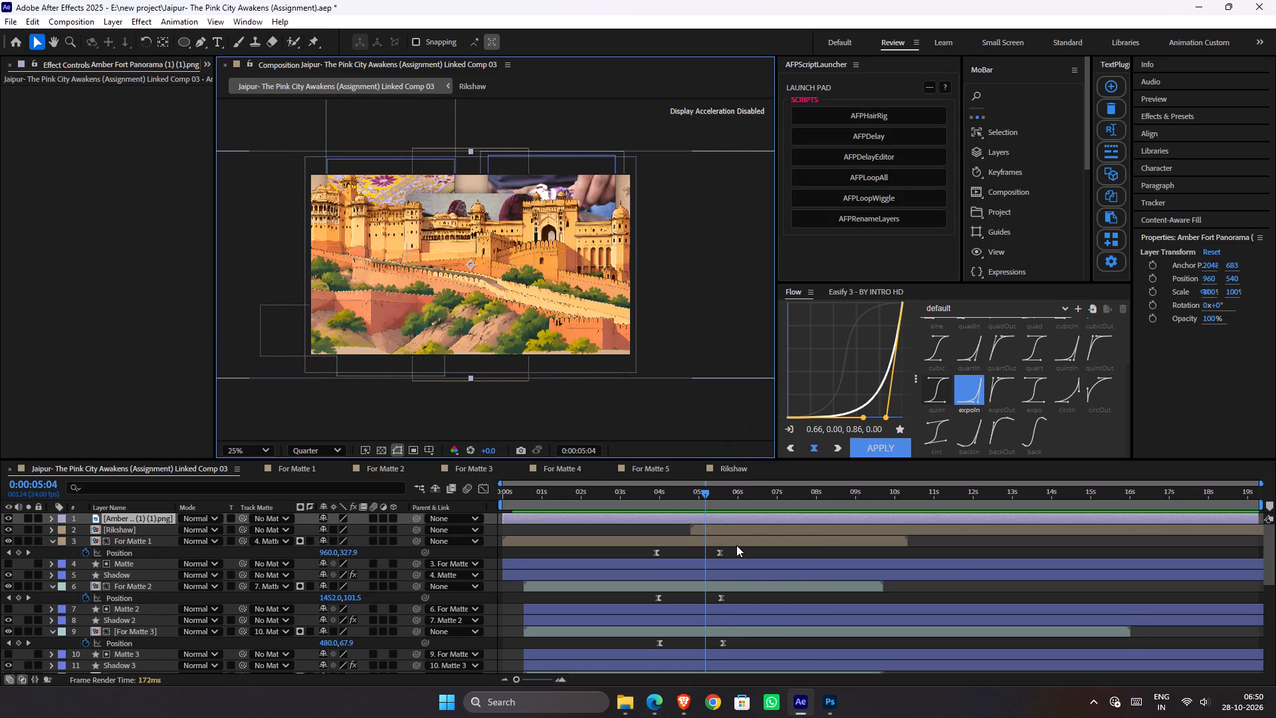
Trim the end of every layer from For Matte 1 through Shadow 5 to 0:00:05:17 and collapse their properties.
scroll(734, 537, down, 3)
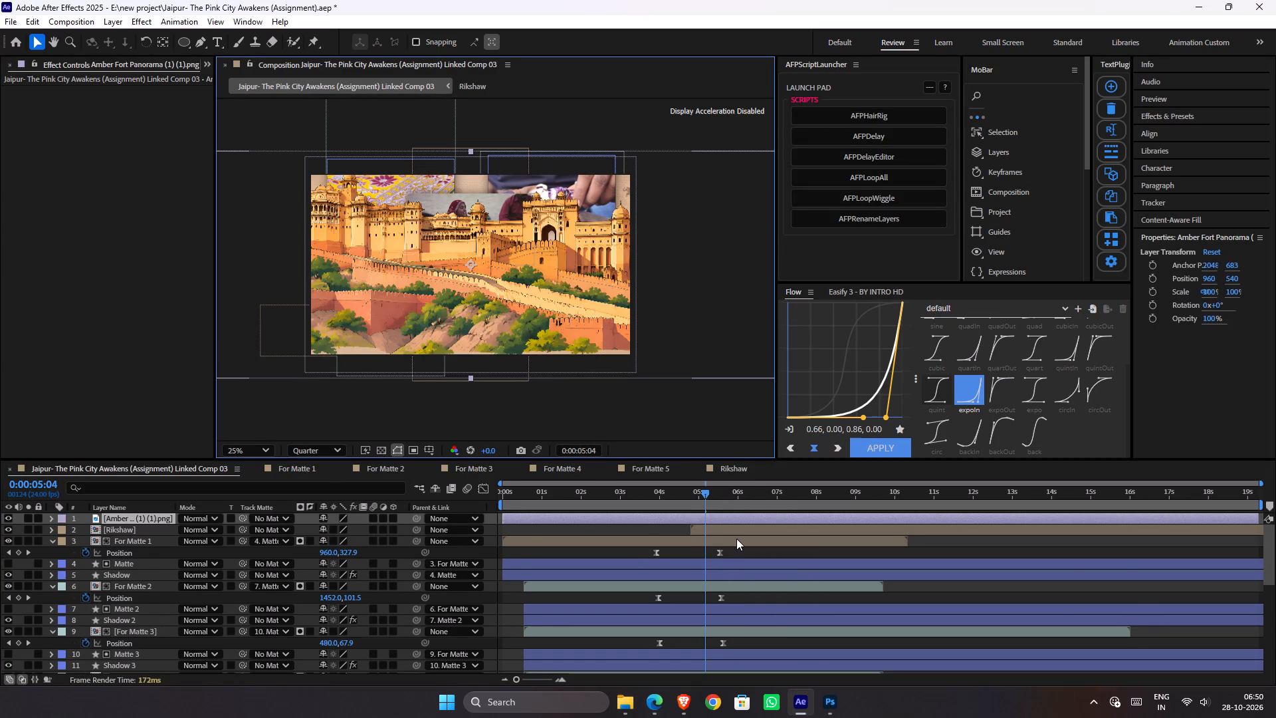
scroll(736, 538, up, 1)
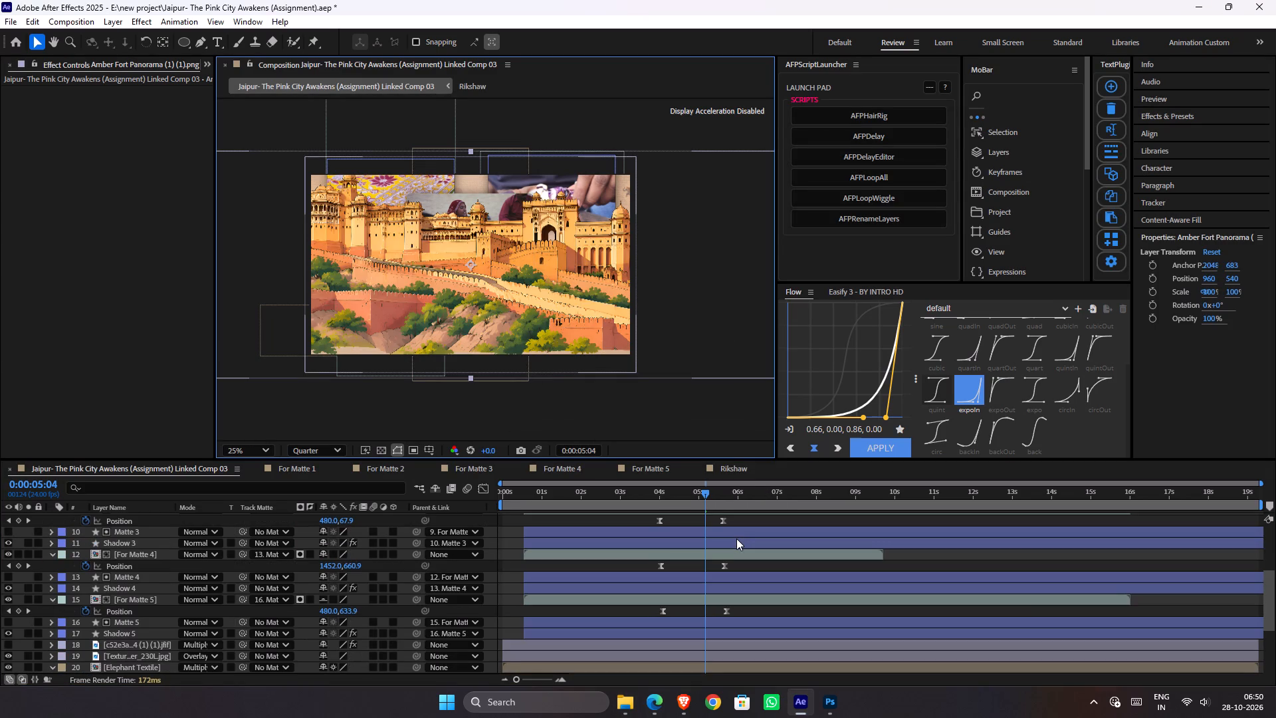
key(k)
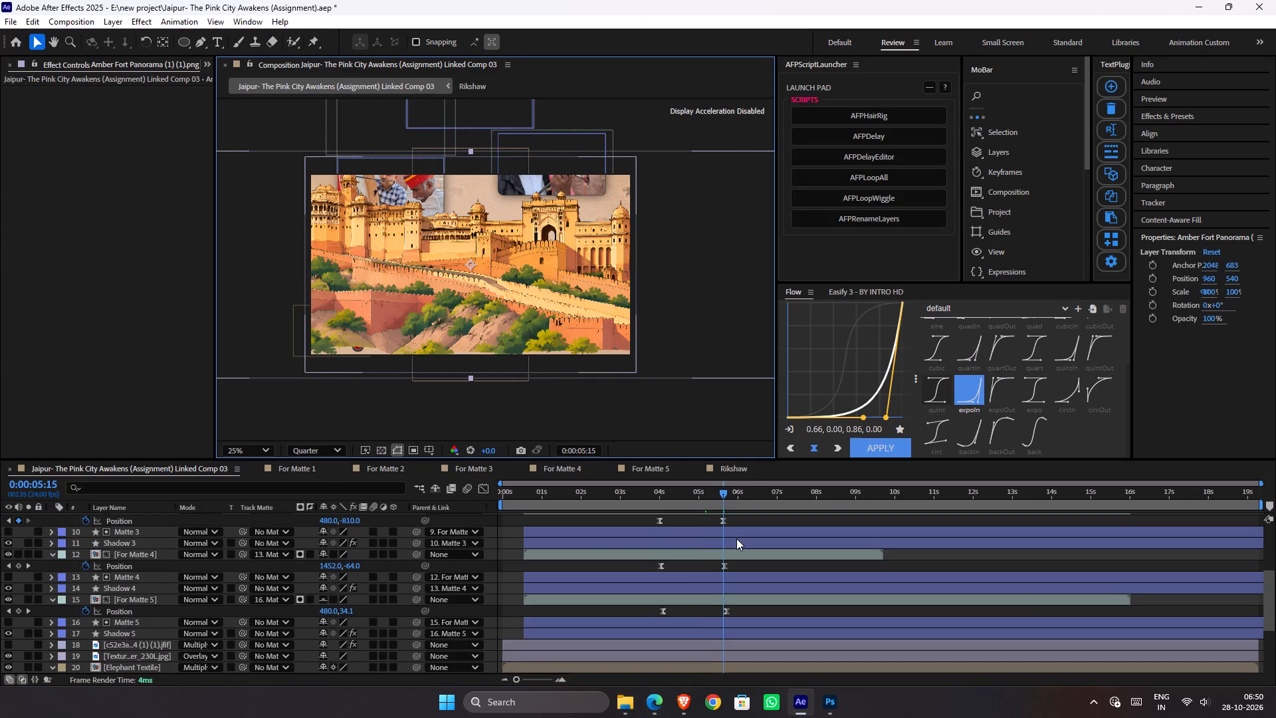
text(kk)
text(kj)
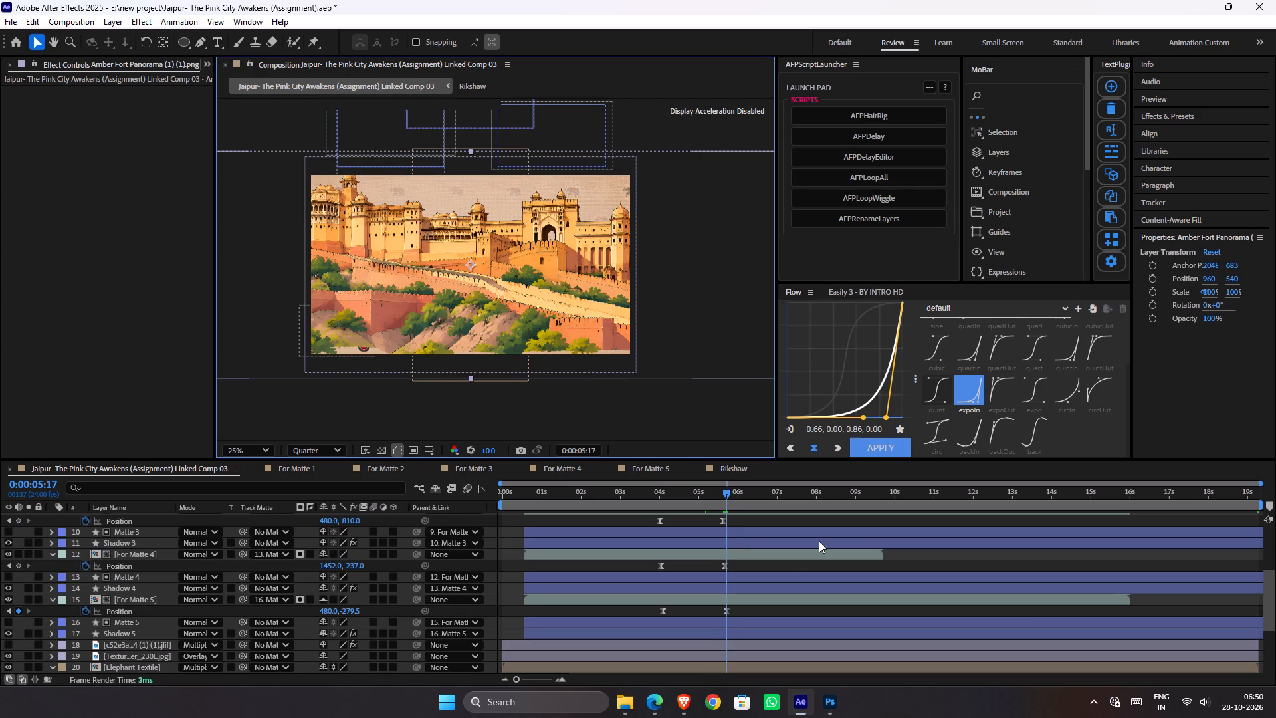
click(149, 636)
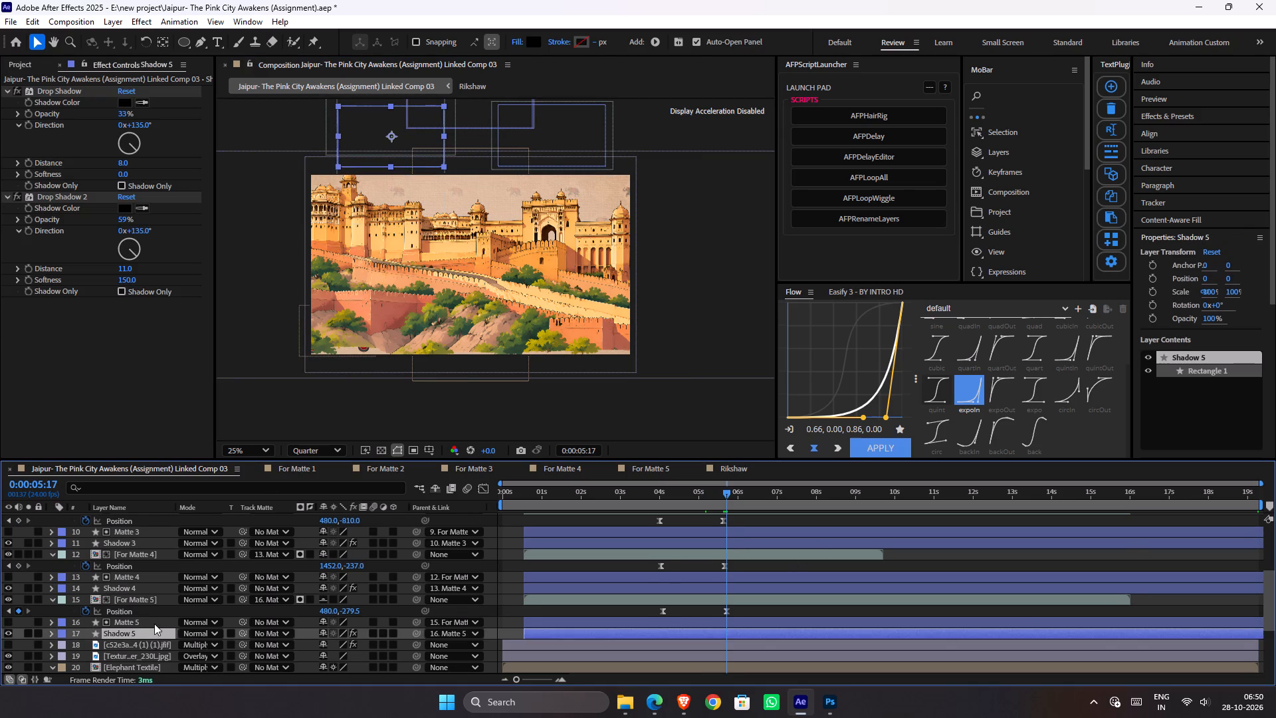
scroll(160, 601, up, 3)
shift+click(643, 540)
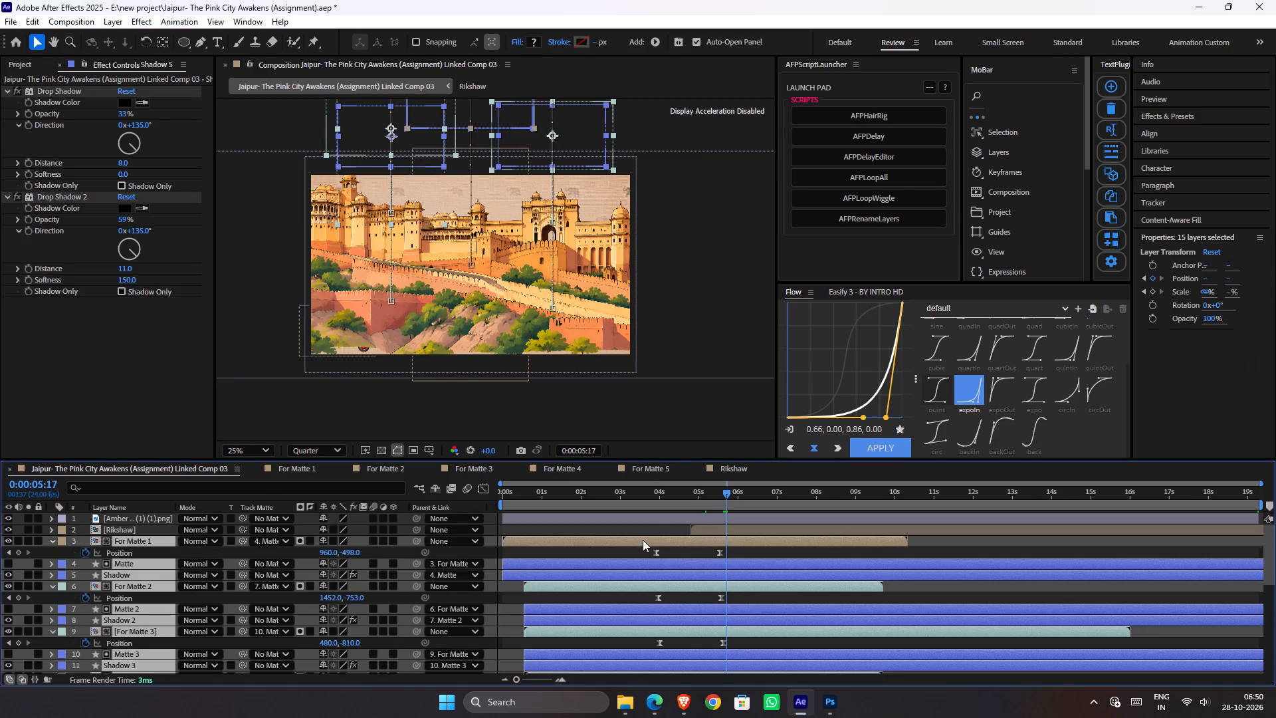
key(alt+bracketright)
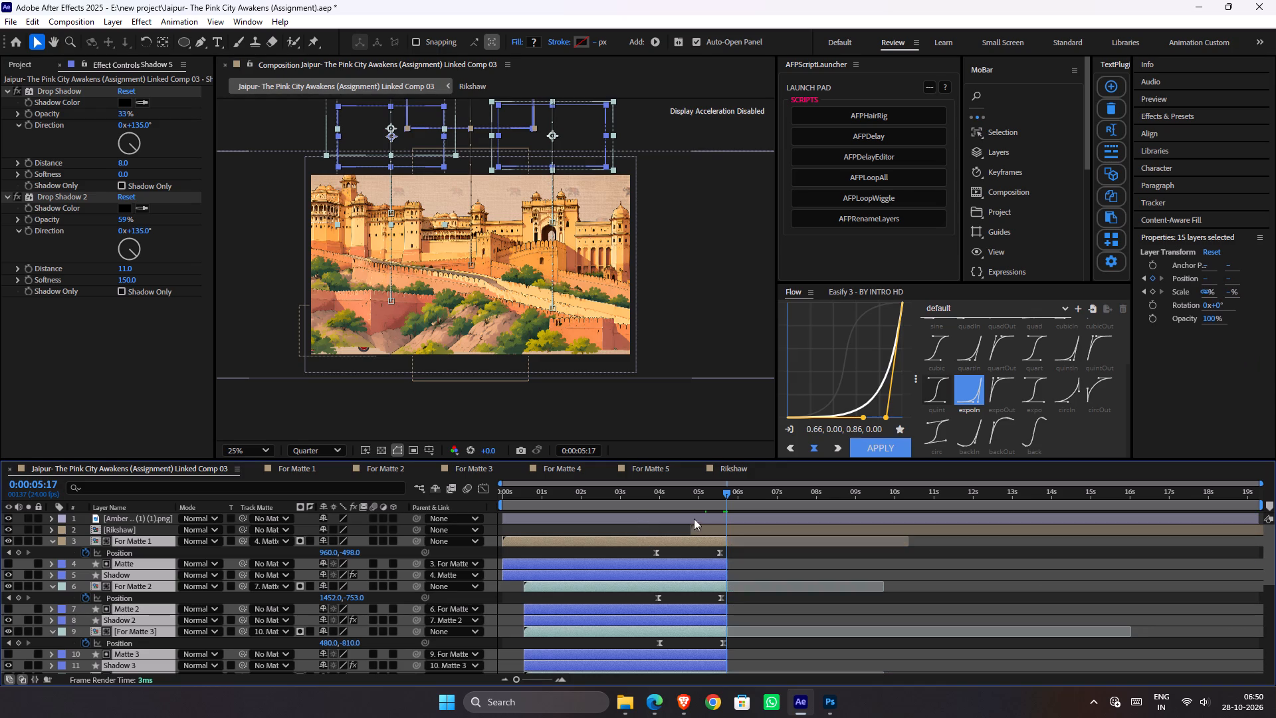
click(53, 543)
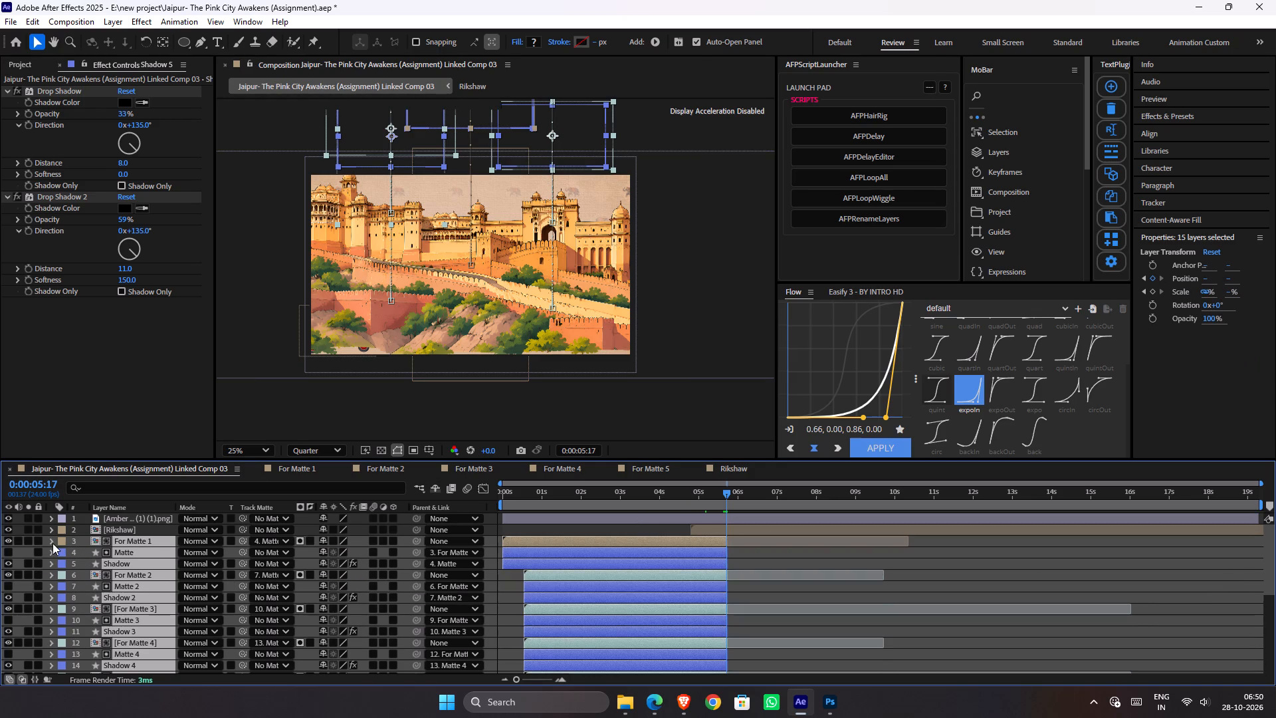
click(802, 555)
Save the project and delete the hidden c52e3a… .jfif layer beneath Shadow 5.
scroll(807, 556, down, 3)
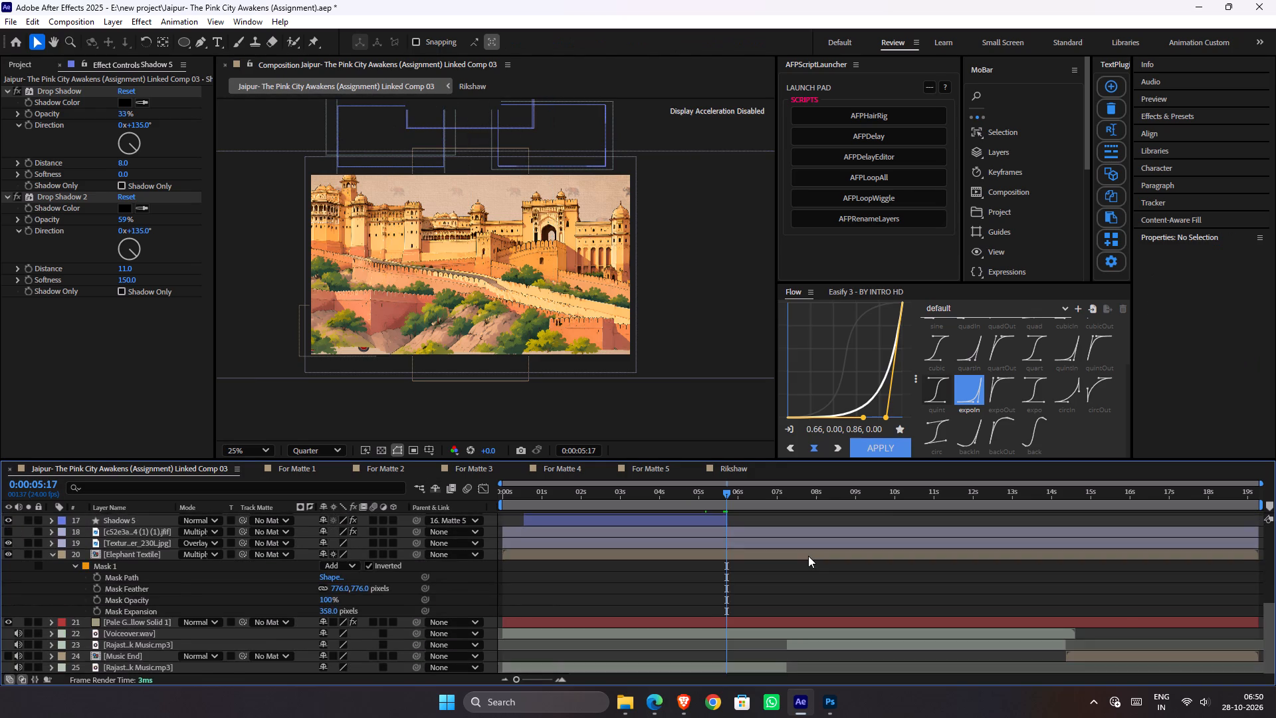
scroll(808, 556, up, 2)
scroll(808, 556, down, 1)
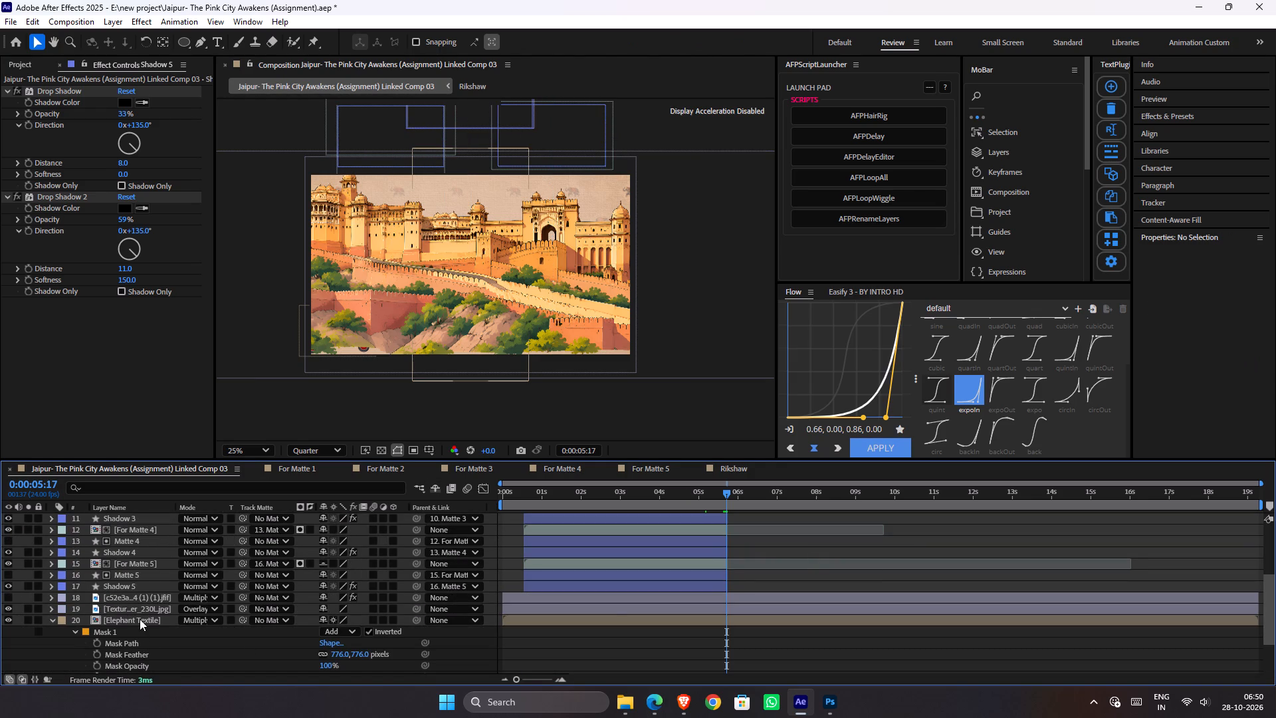
click(148, 599)
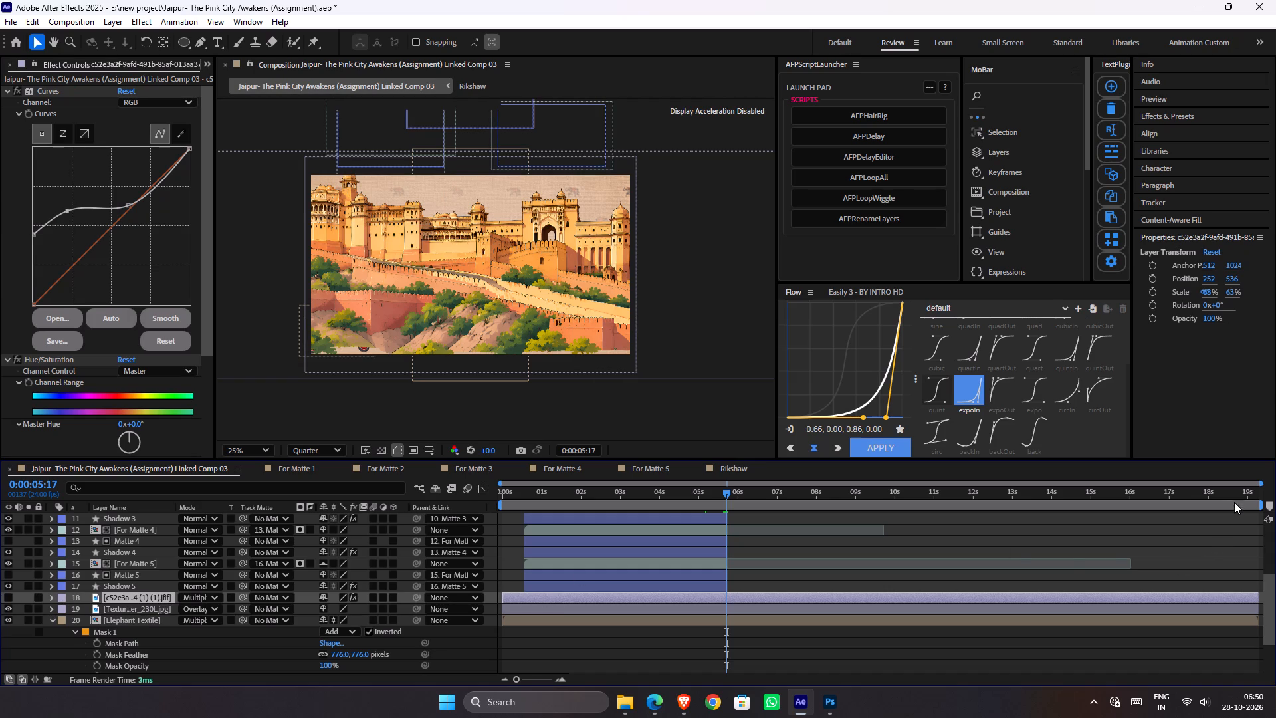
key(ctrl+s)
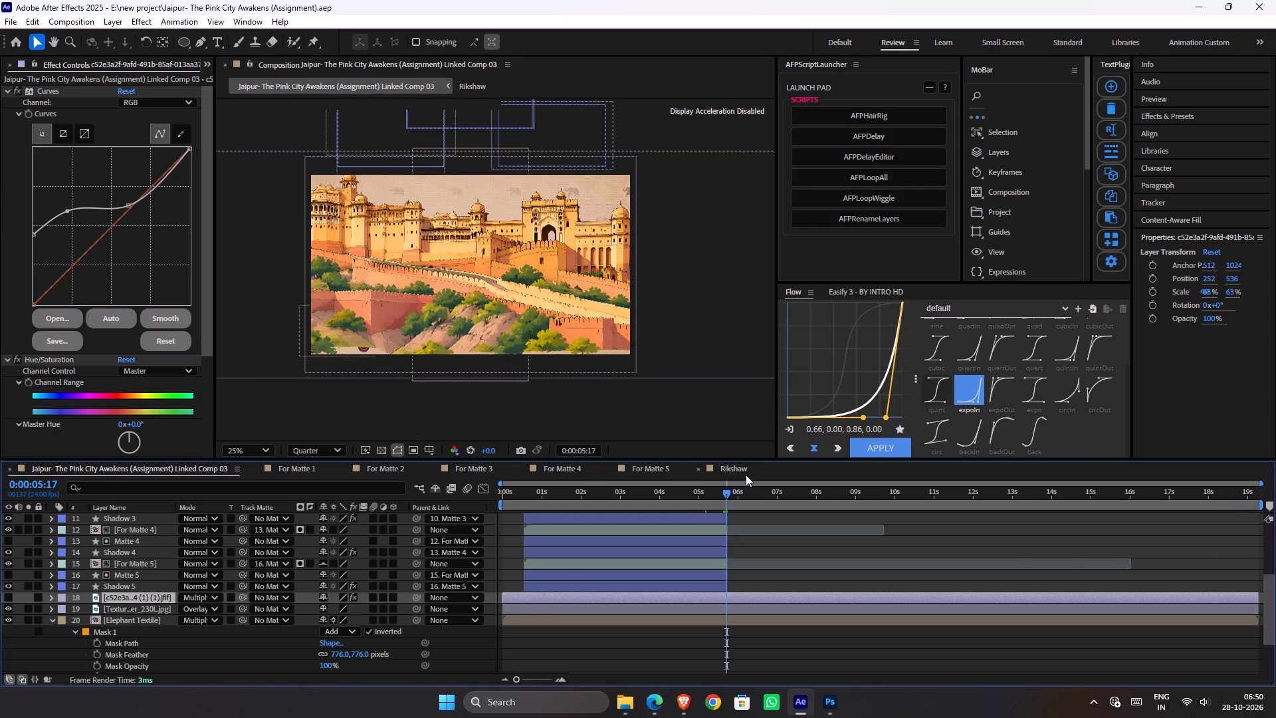
key(Delete)
scroll(792, 544, up, 5)
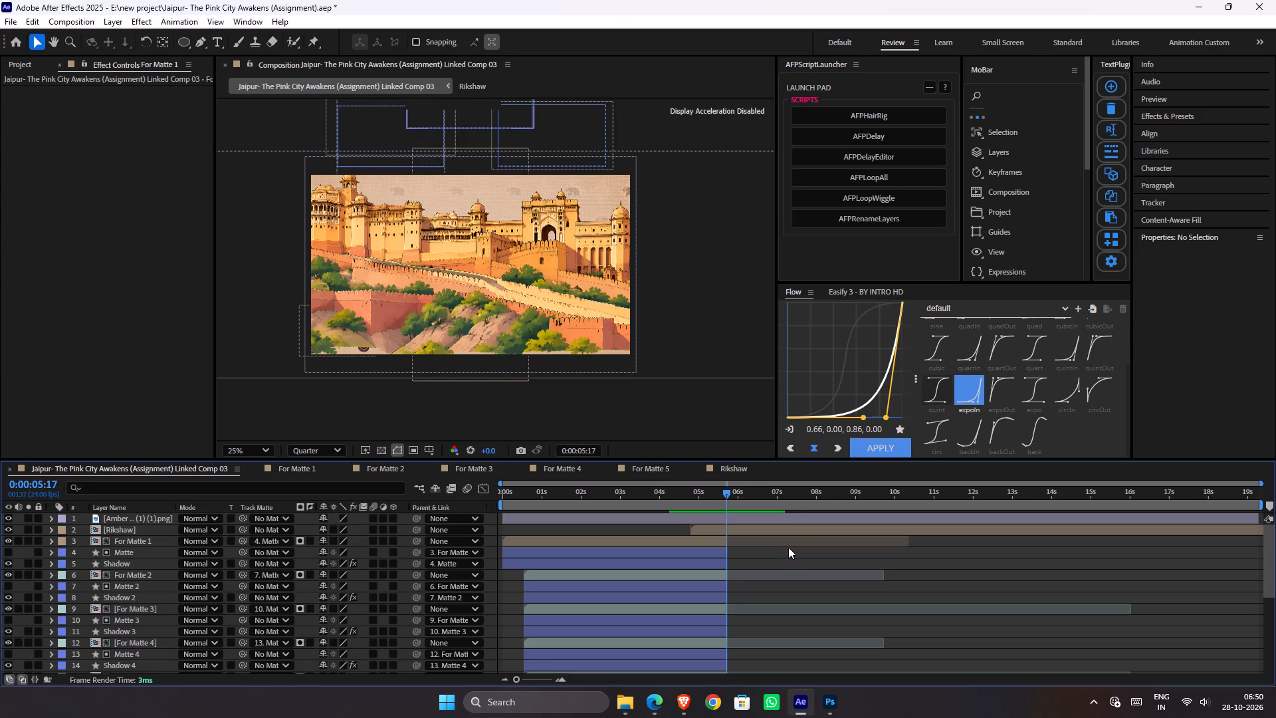
Move the Amber Fort layer below Rikshaw and slide it to start together with Rikshaw at 0:00:04:19.
click(779, 513)
click(777, 520)
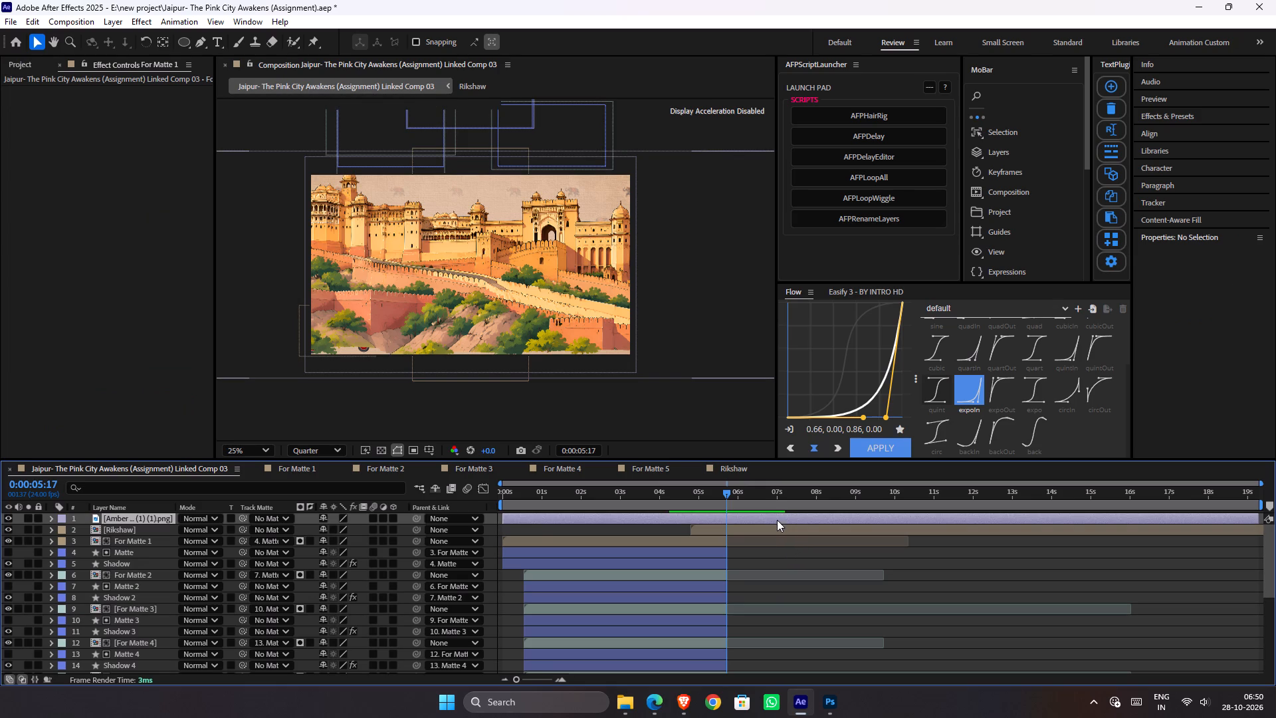
drag(123, 519, 126, 532)
drag(552, 529, 740, 537)
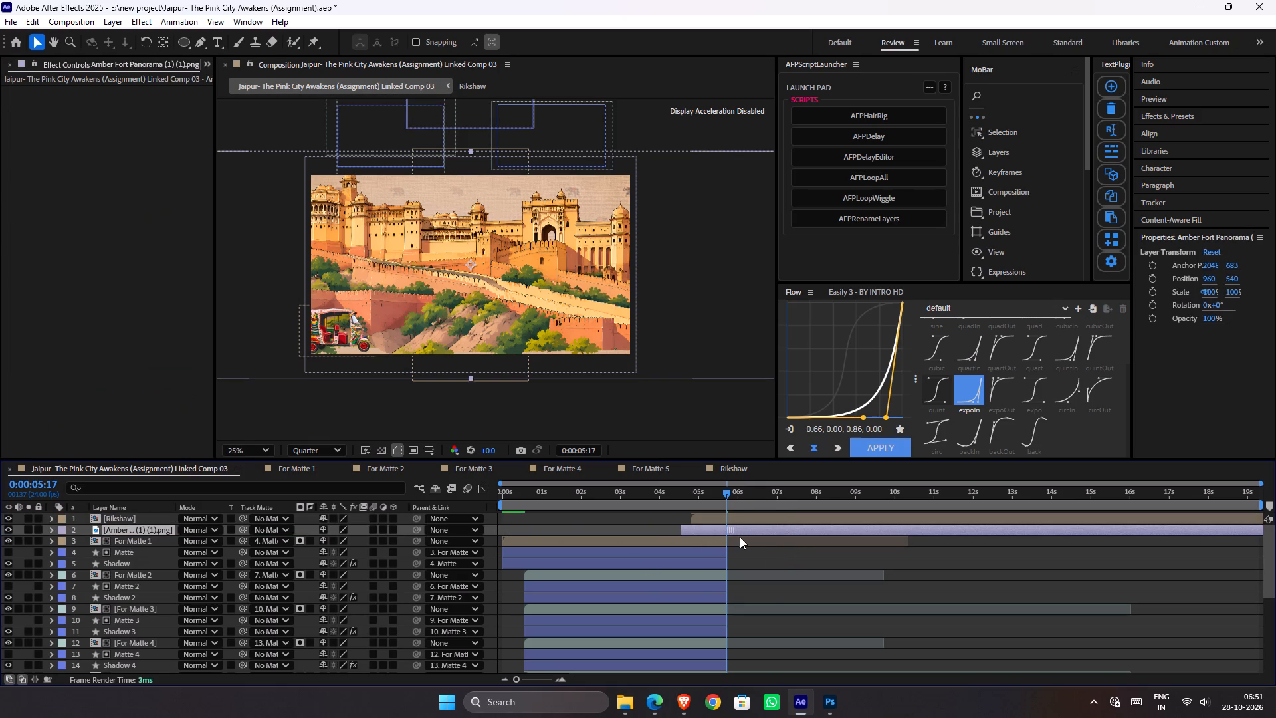
drag(740, 537, 740, 533)
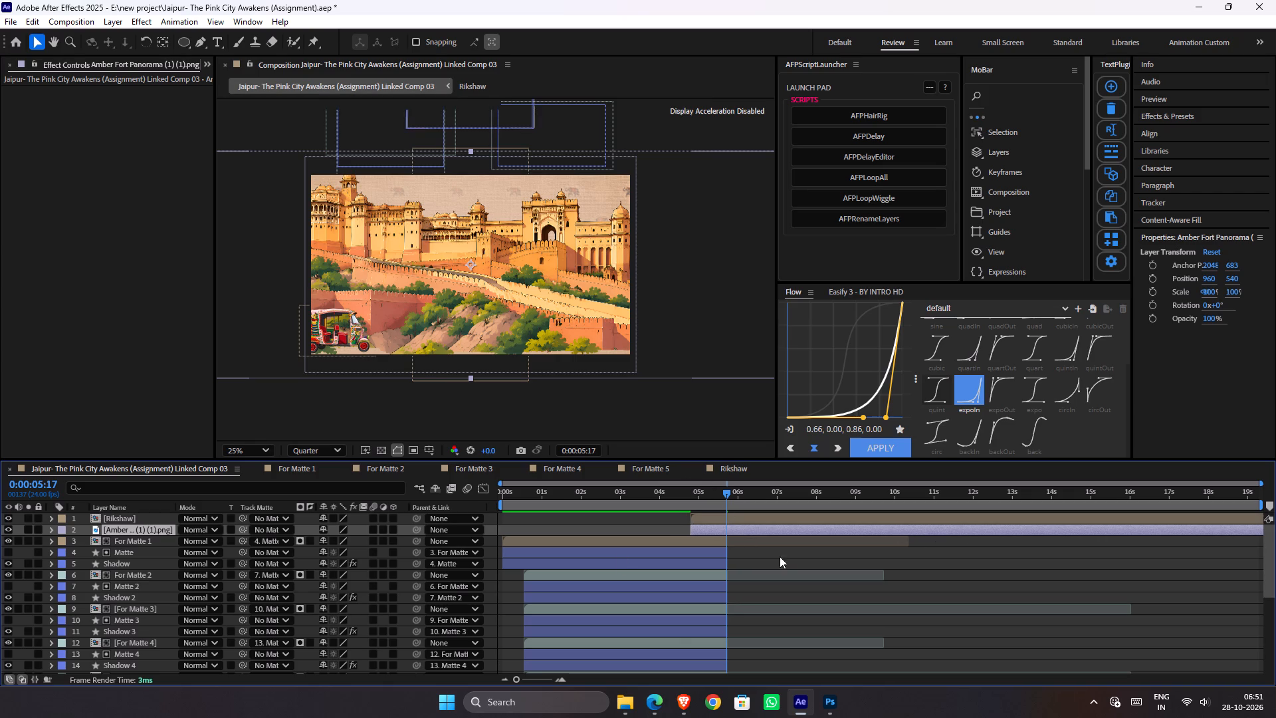
Scale the Amber Fort layer to 71% and reposition it behind the rickshaw at about 1368, 524.
key(s)
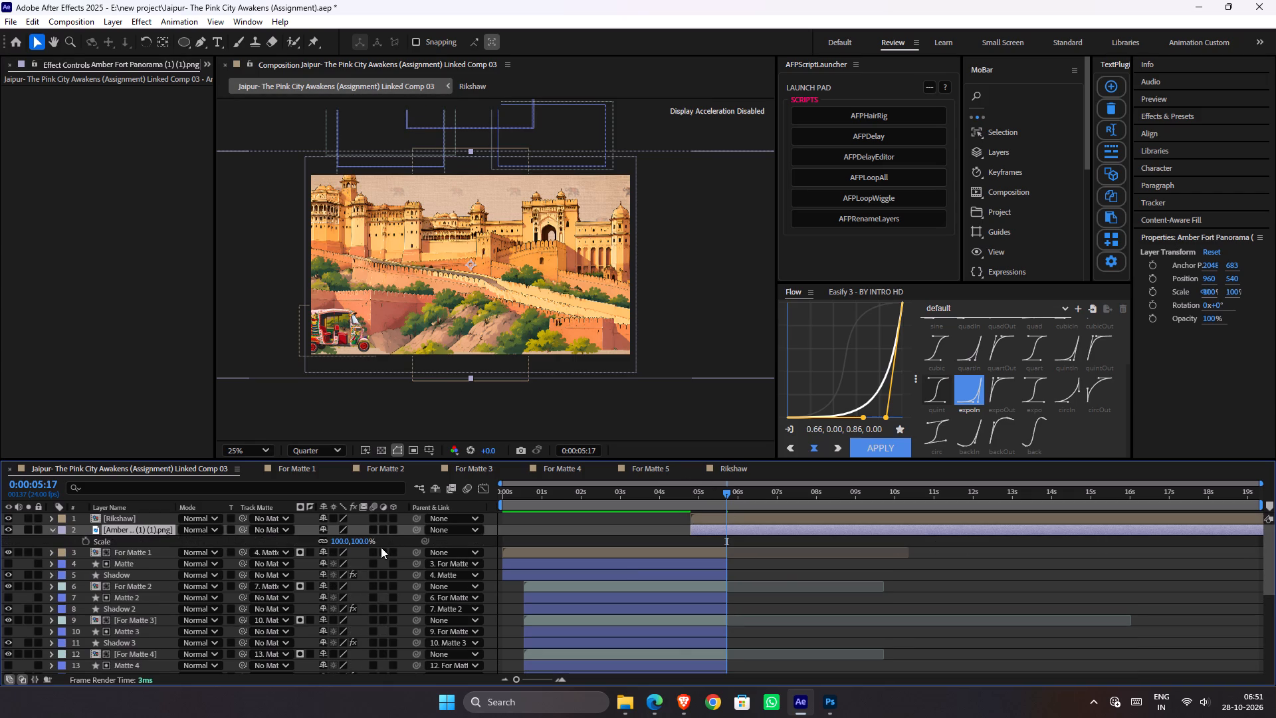
drag(360, 542, 335, 541)
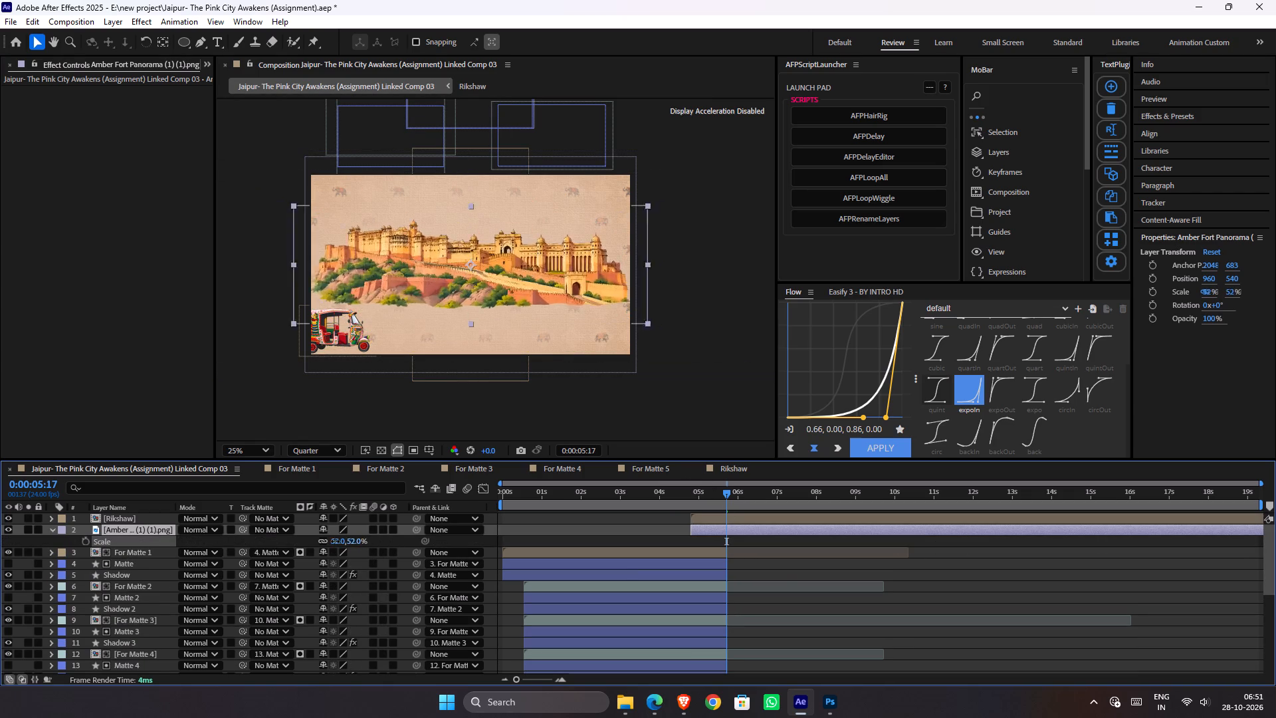
drag(335, 541, 346, 536)
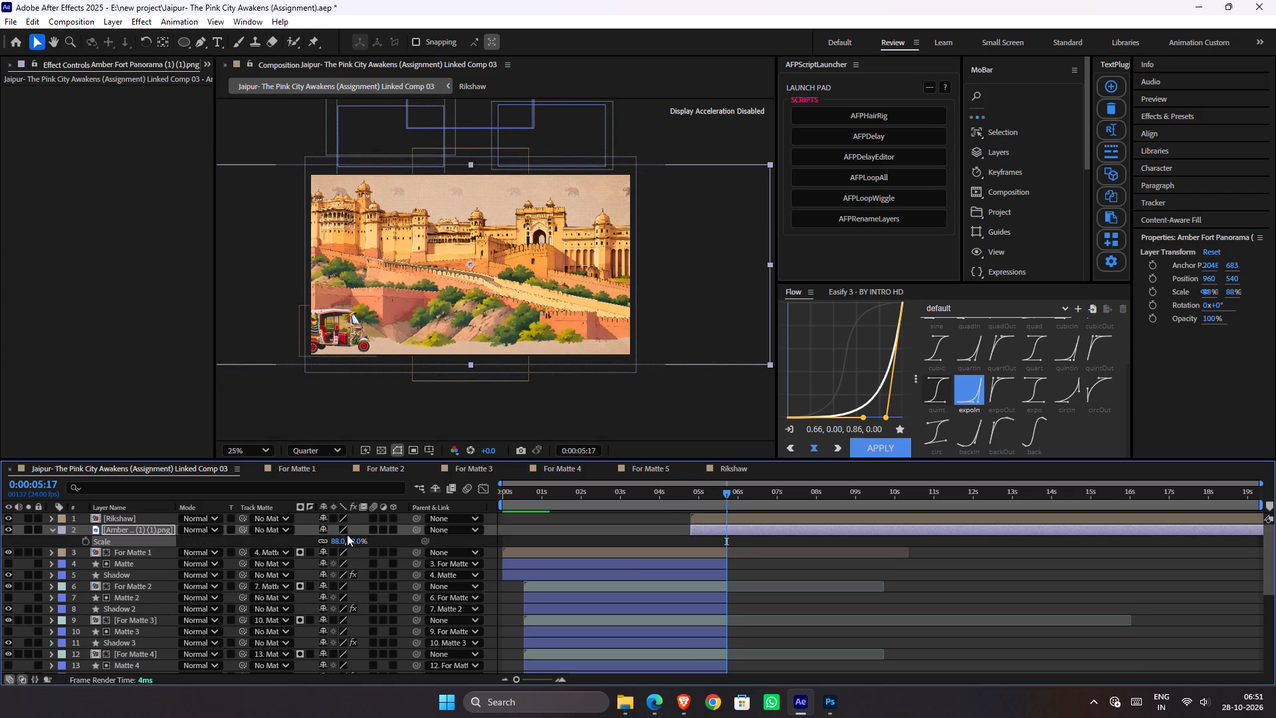
drag(352, 540, 362, 538)
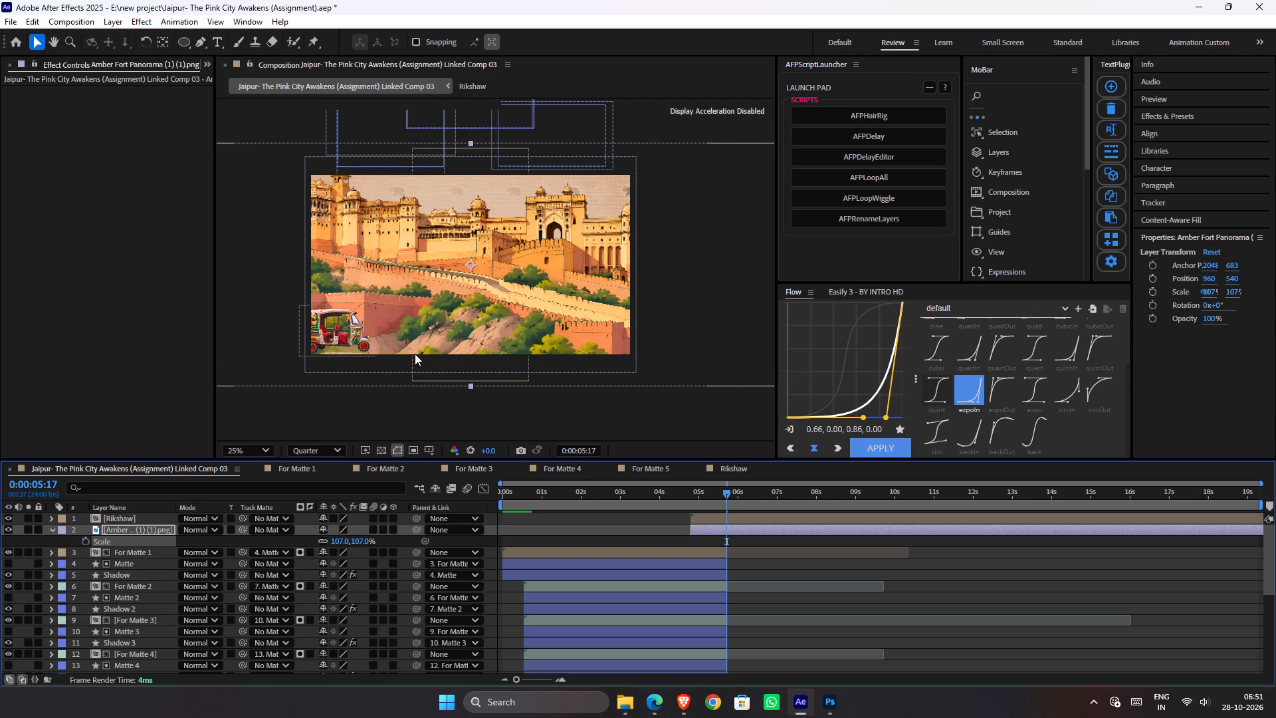
drag(422, 328, 514, 319)
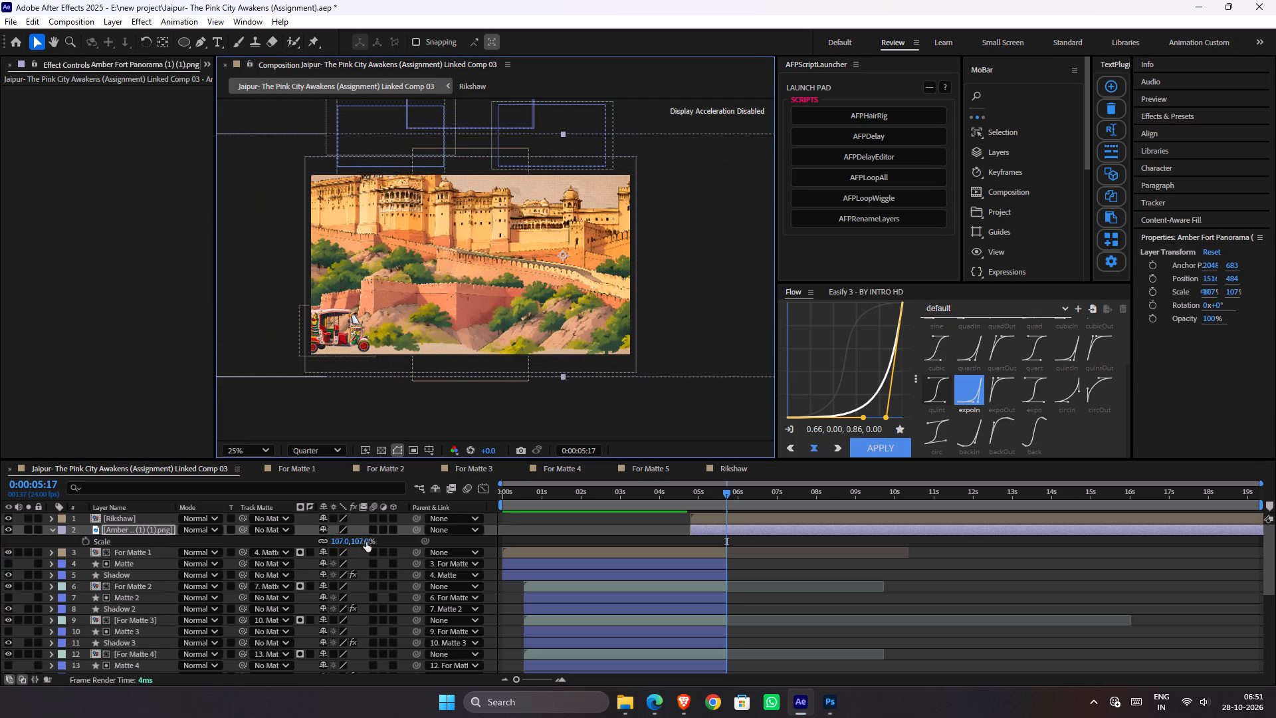
drag(364, 538, 342, 540)
drag(506, 279, 476, 286)
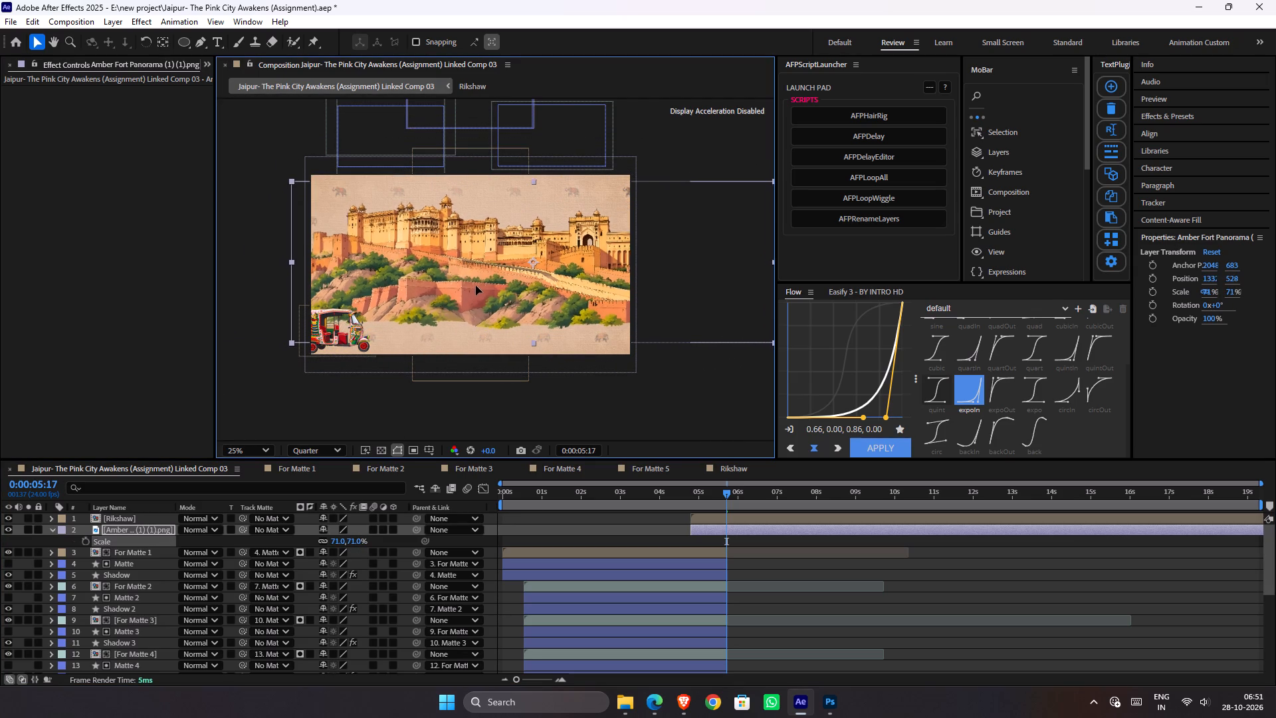
drag(476, 286, 481, 286)
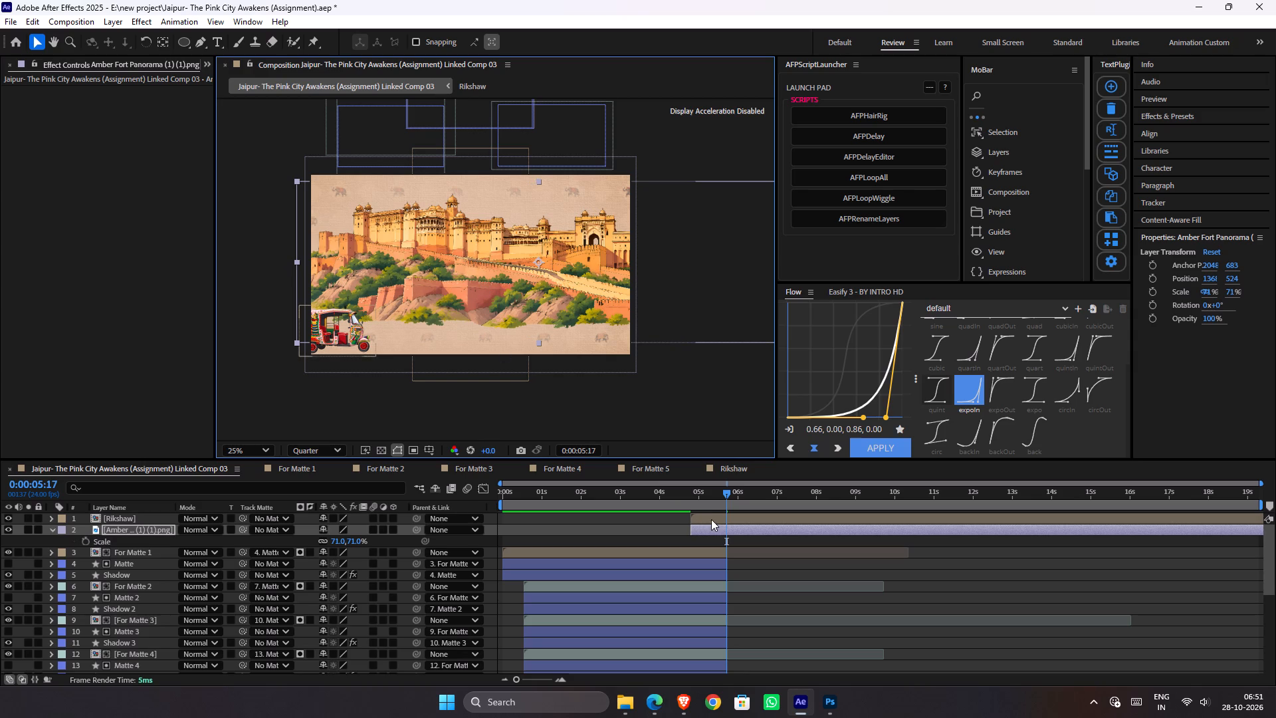
Create a Position keyframe on the Amber Fort layer at 0:00:06:09.
drag(730, 501, 755, 509)
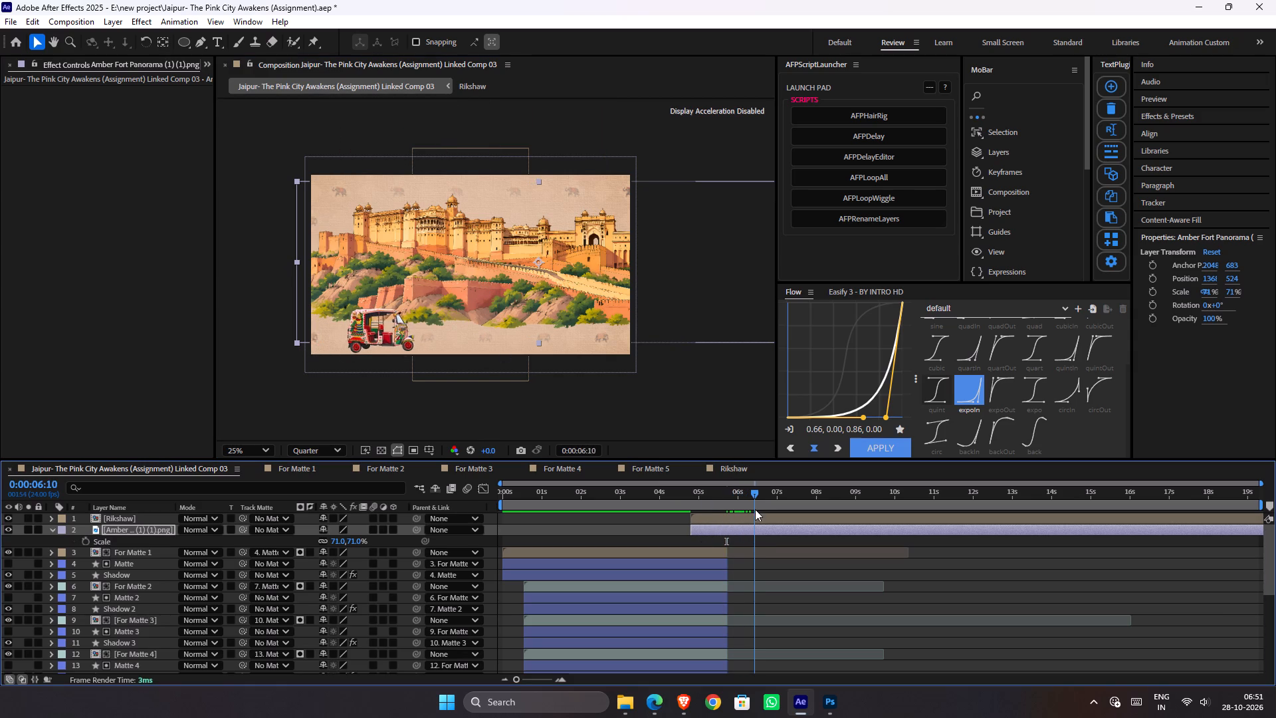
drag(755, 509, 752, 509)
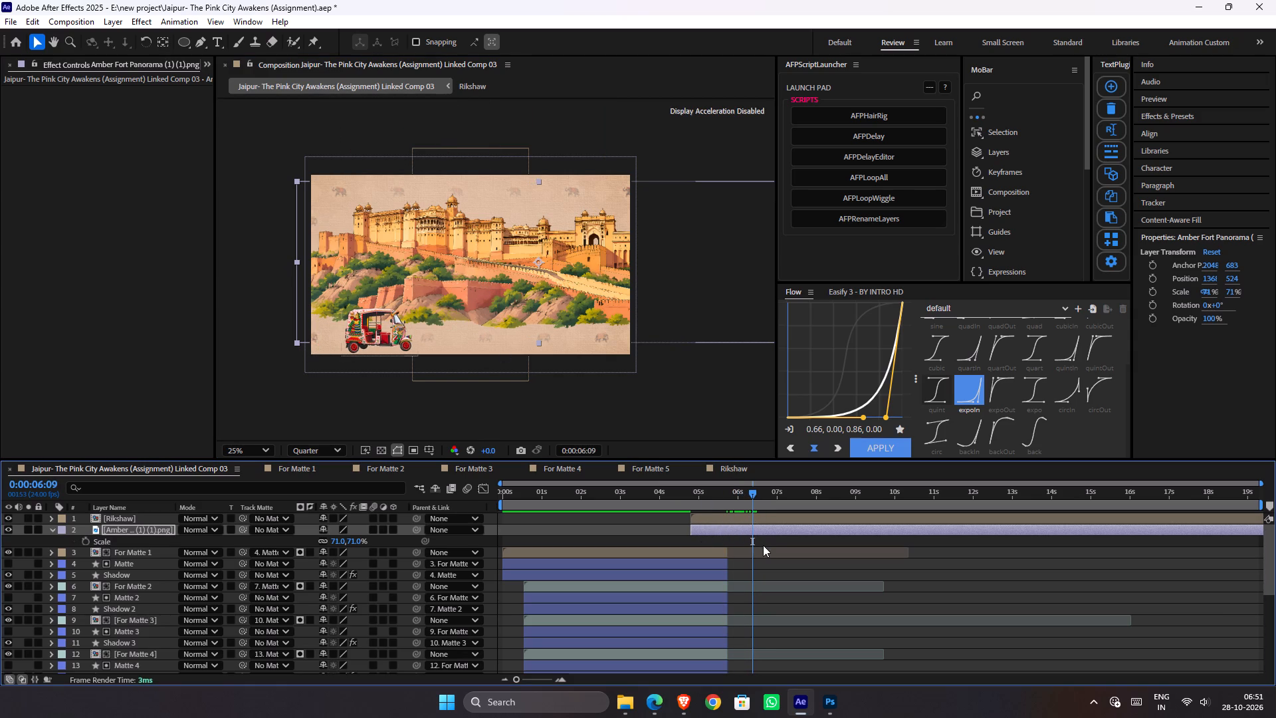
key(p)
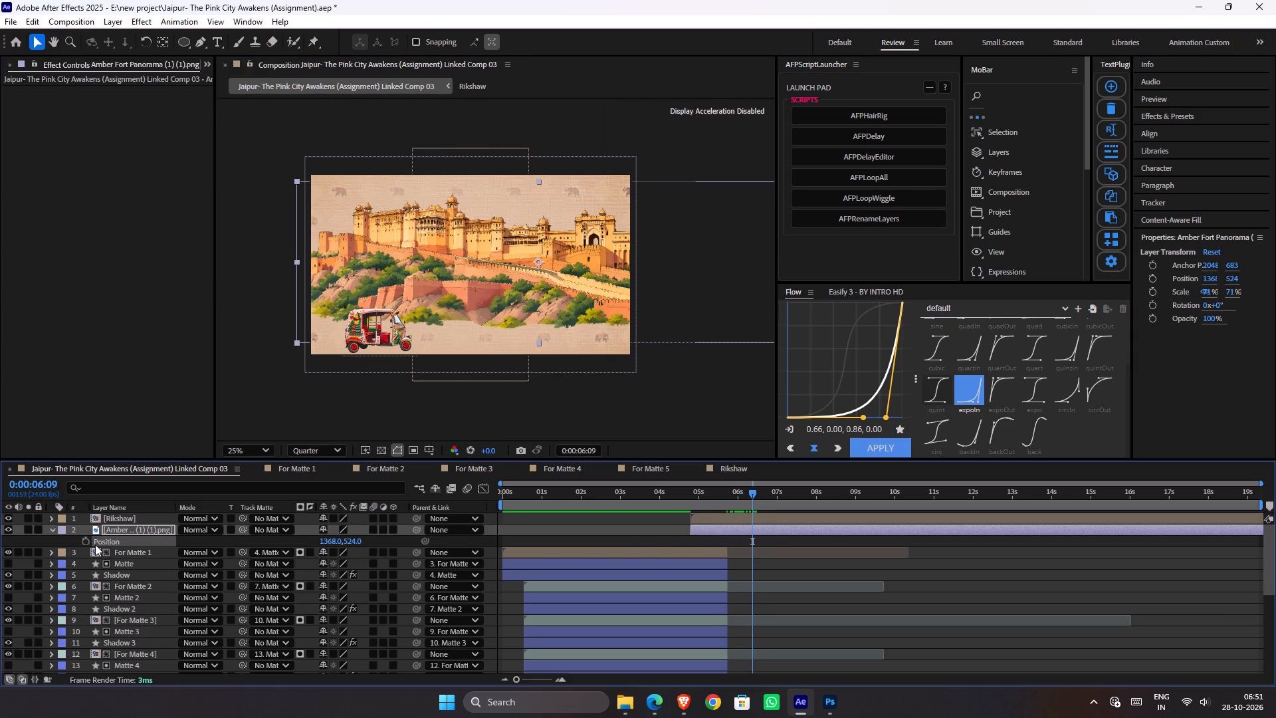
click(87, 541)
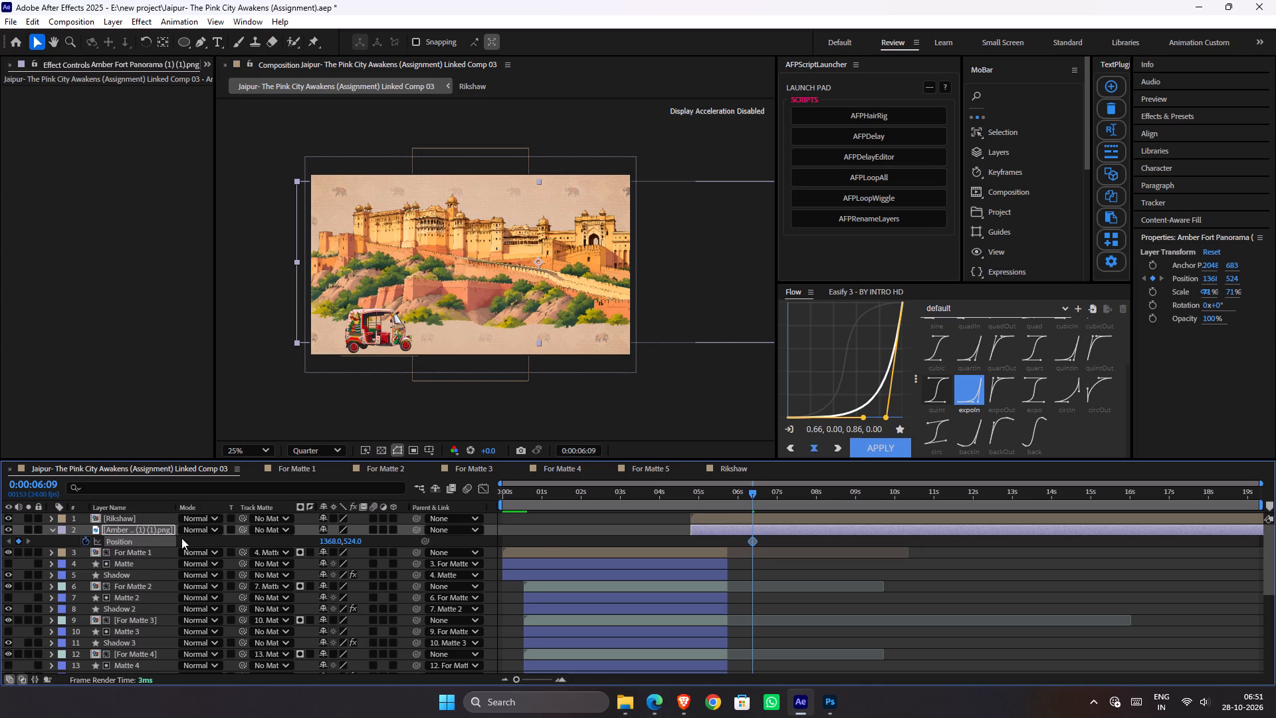
Slide the Amber Fort layer with its keyframe so that it starts at 0:00:05:15.
key(i)
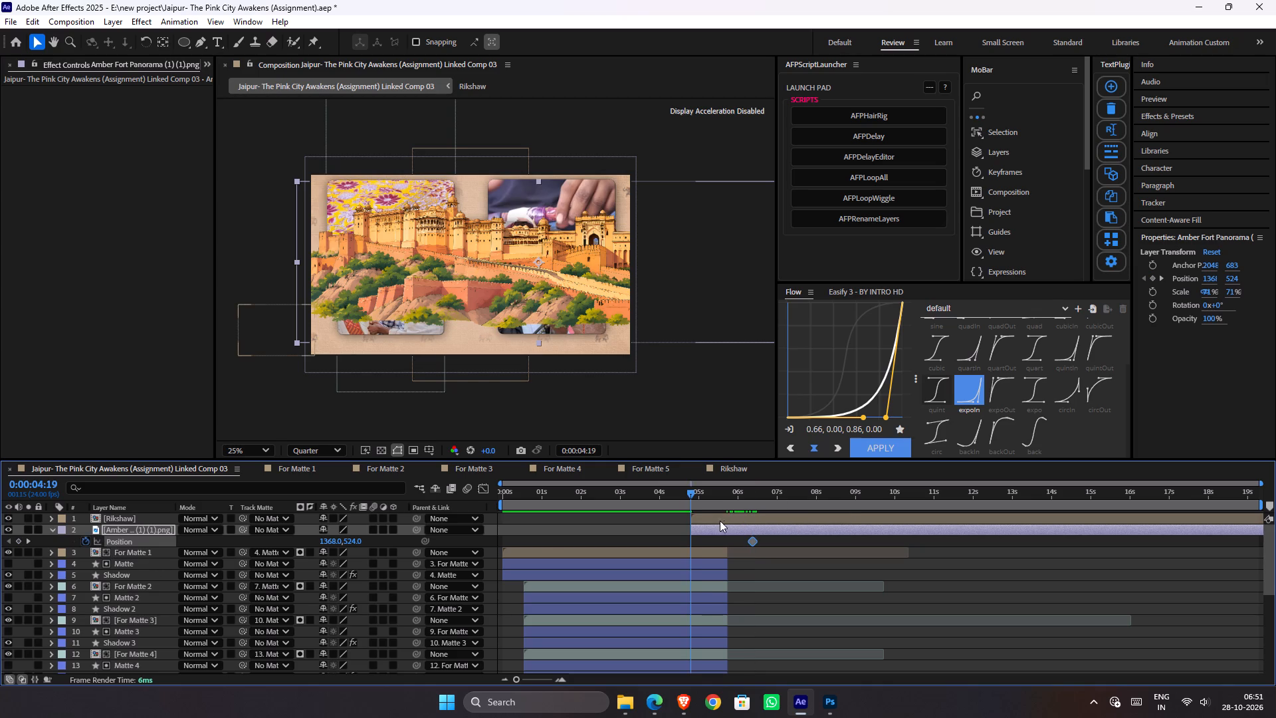
drag(743, 530, 760, 531)
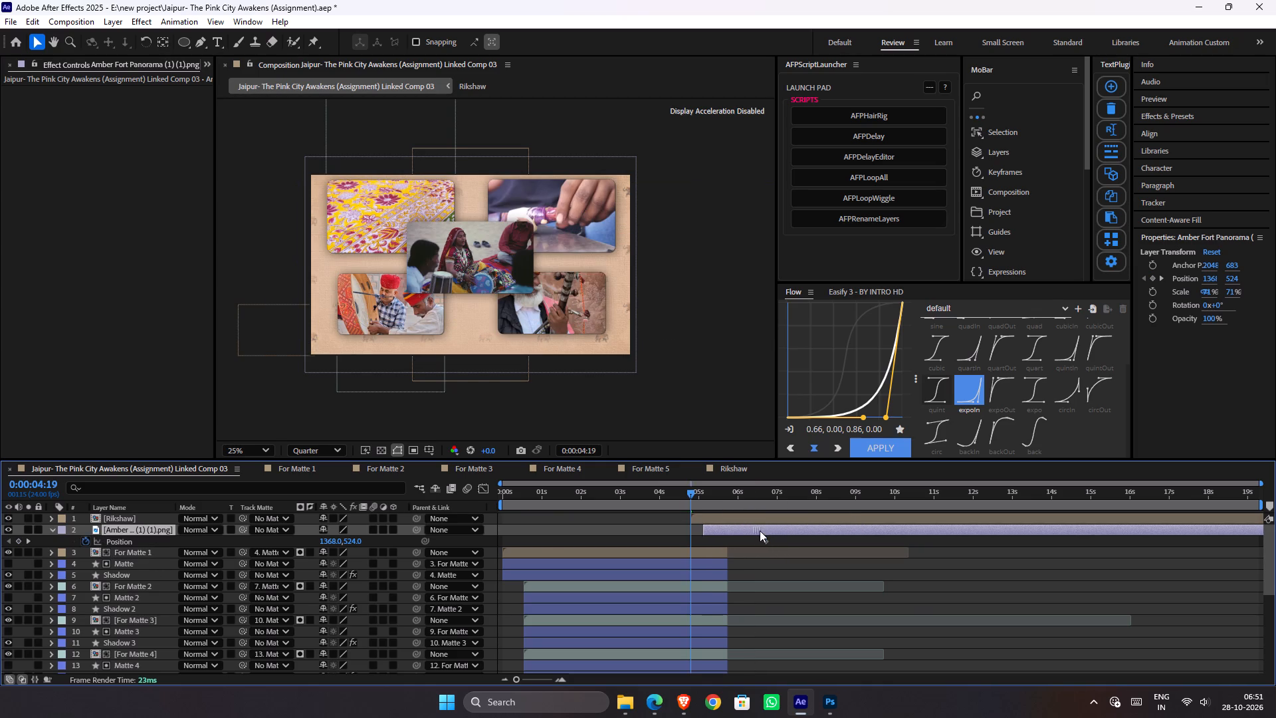
drag(760, 531, 775, 531)
key(i)
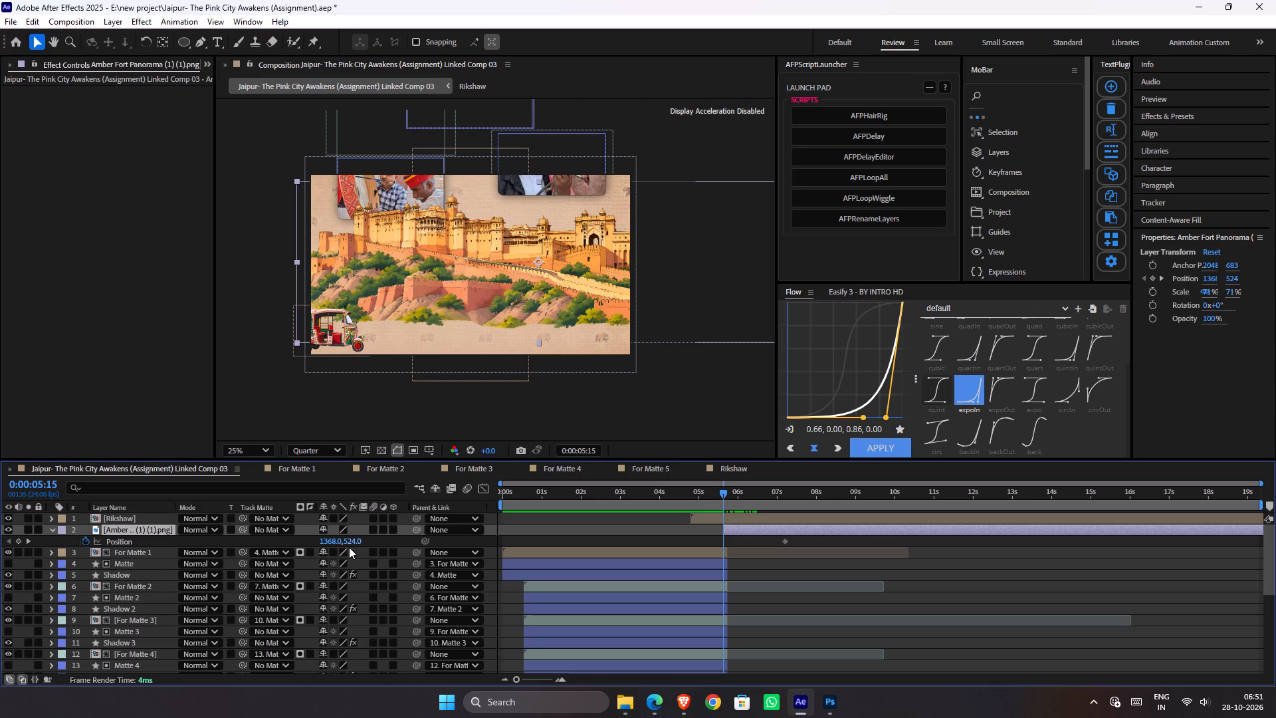
Keyframe the Amber Fort layer's Y position at 1564 at 0:00:05:15, below the frame.
drag(354, 544, 841, 584)
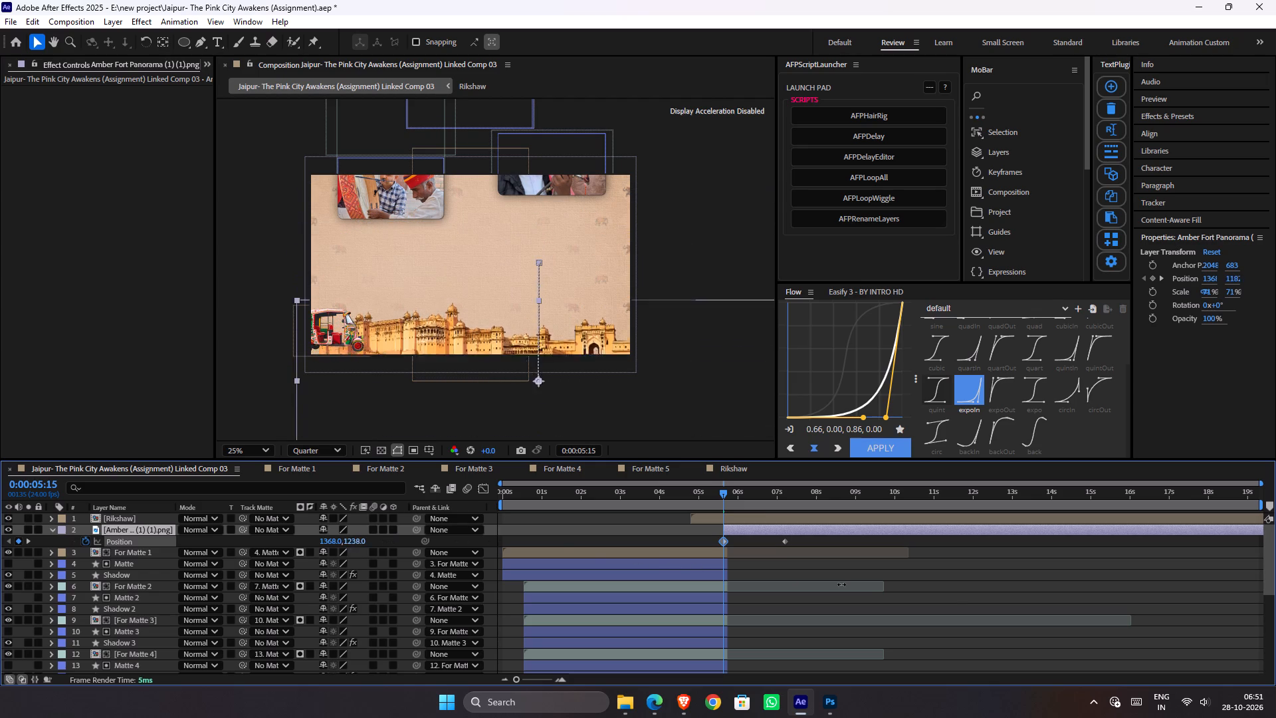
drag(841, 584, 972, 617)
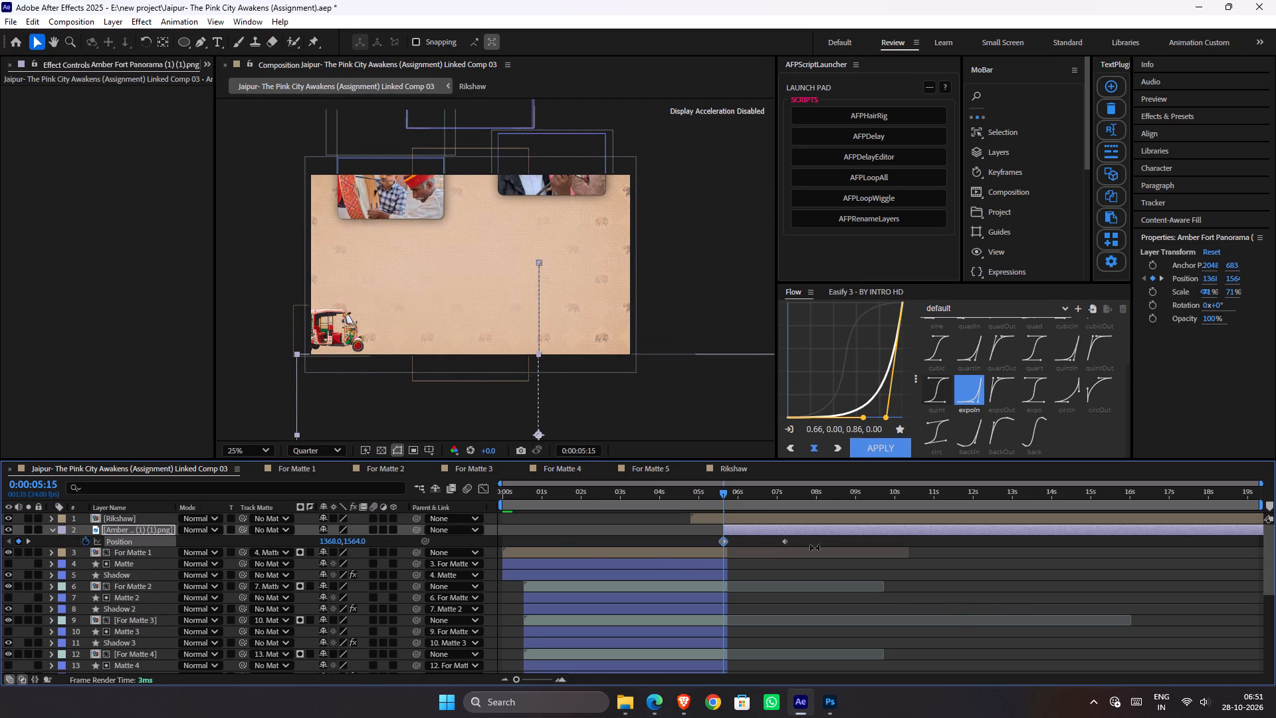
Reverse the Flow easing curve to 0.14, 1.00, 0.34, 1.00 and apply it to both Amber Fort Position keyframes.
drag(792, 539, 687, 548)
right_click(858, 349)
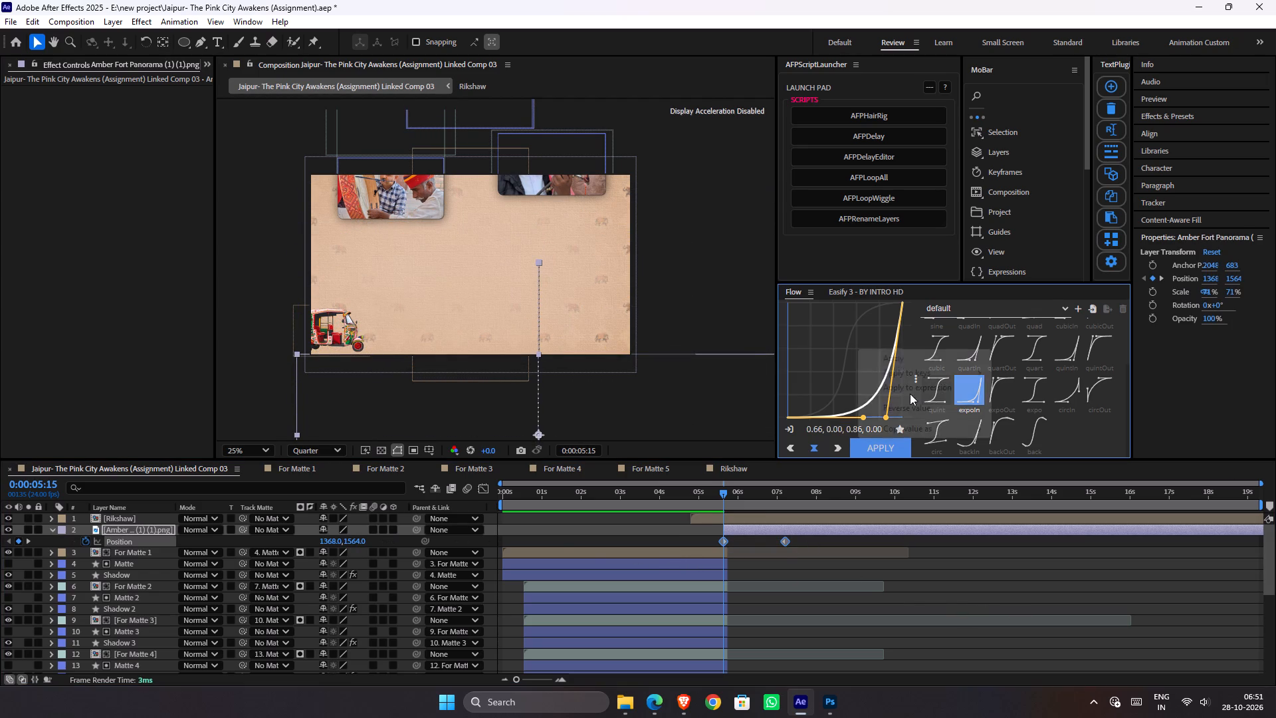
click(910, 406)
click(875, 445)
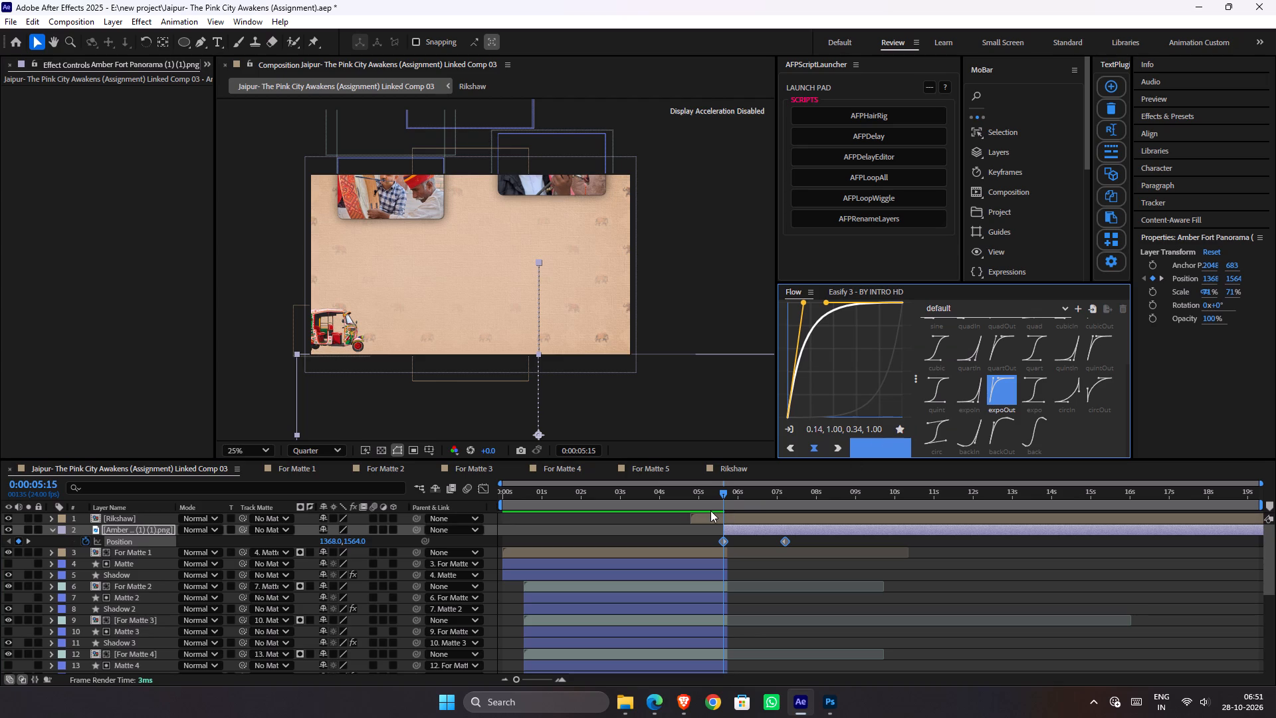
Preview the Amber Fort rise animation from 0:00:04:07.
drag(726, 497, 673, 497)
key(space)
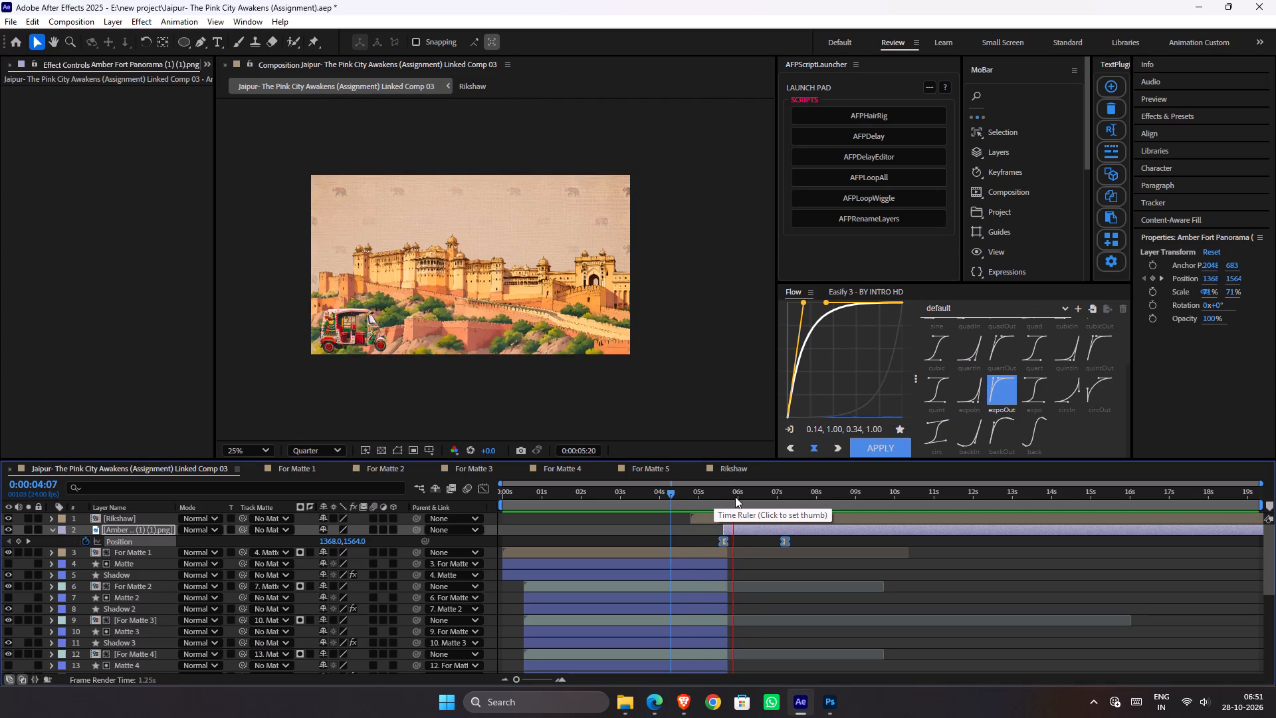
Replay the Amber Fort rise, restarting from 0:00:04:09, to judge its motion and final height behind the rickshaw.
key(space)
key(space)
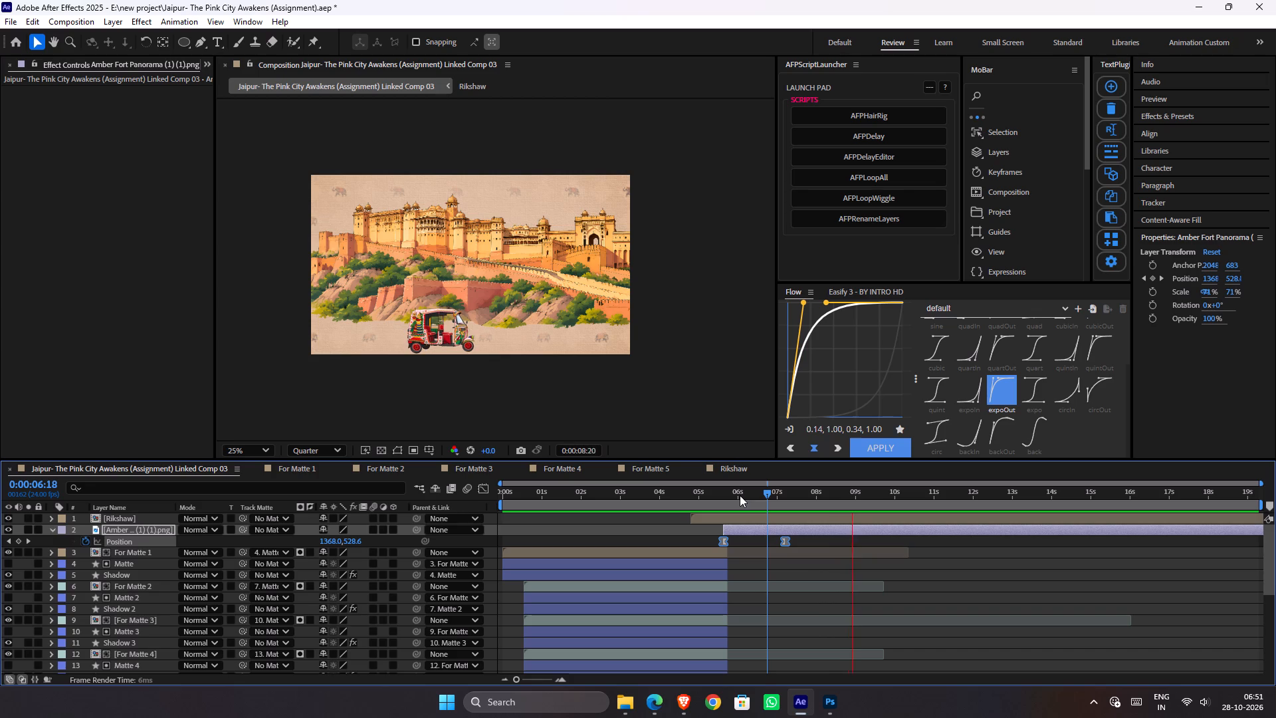
key(space)
drag(740, 495, 674, 507)
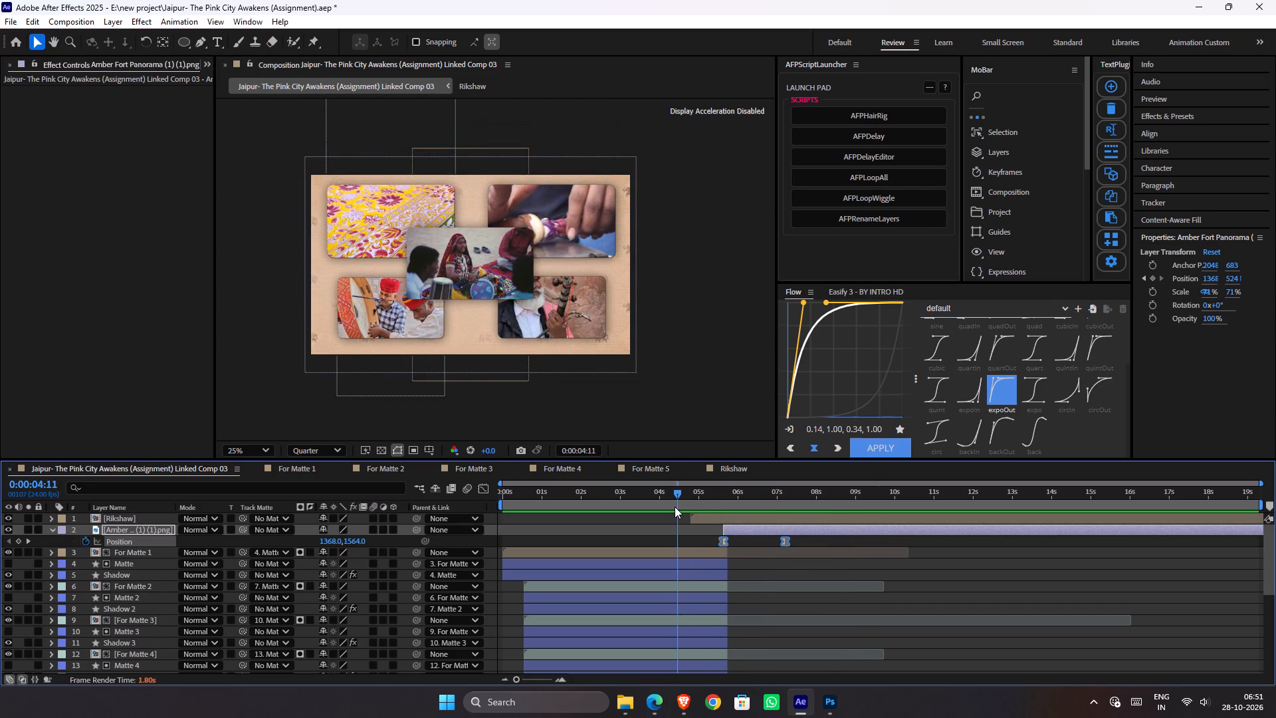
key(space)
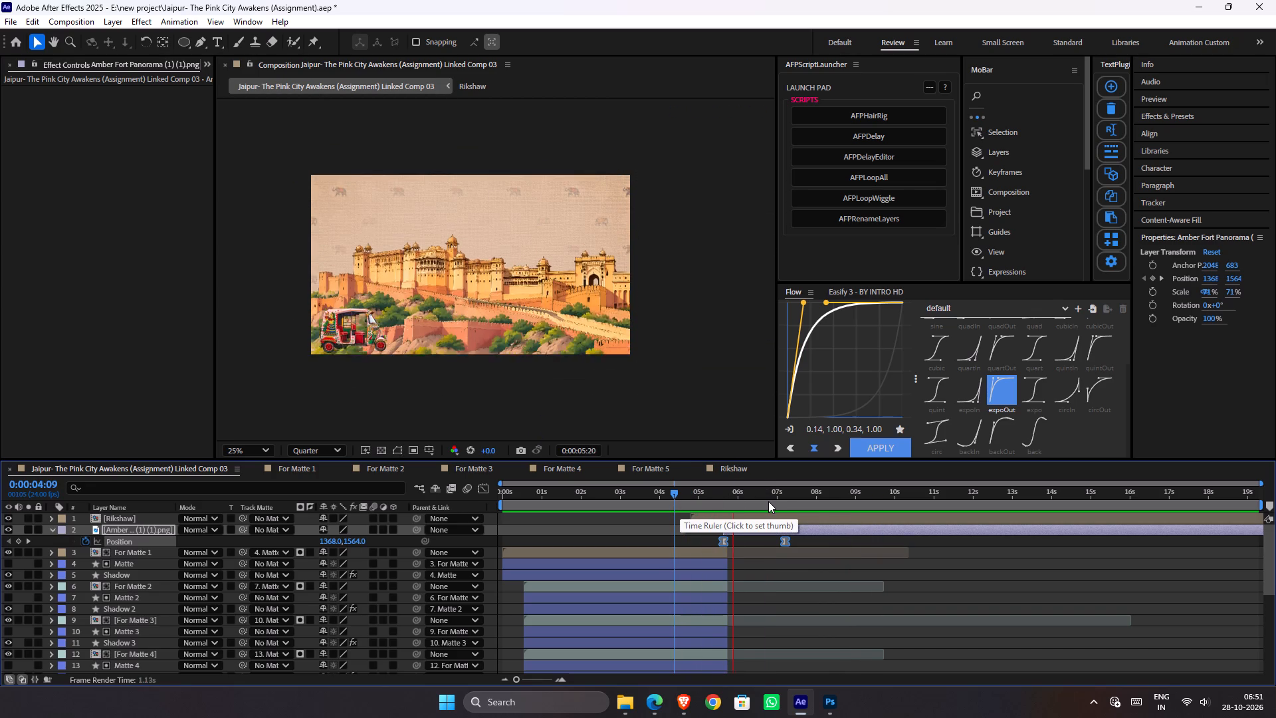
key(space)
key(space)
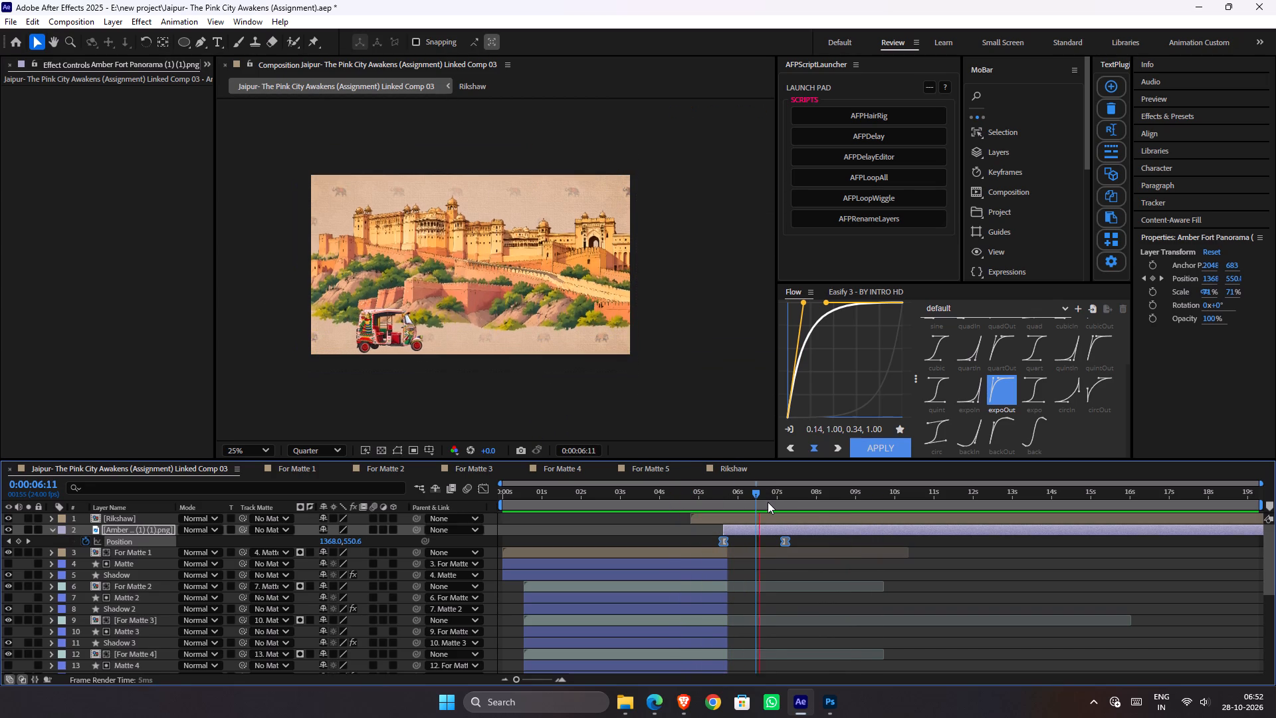
key(space)
Lower the Amber Fort layer's end position by setting its Y Position keyframe at 0:00:07:05 to 636.
key(k)
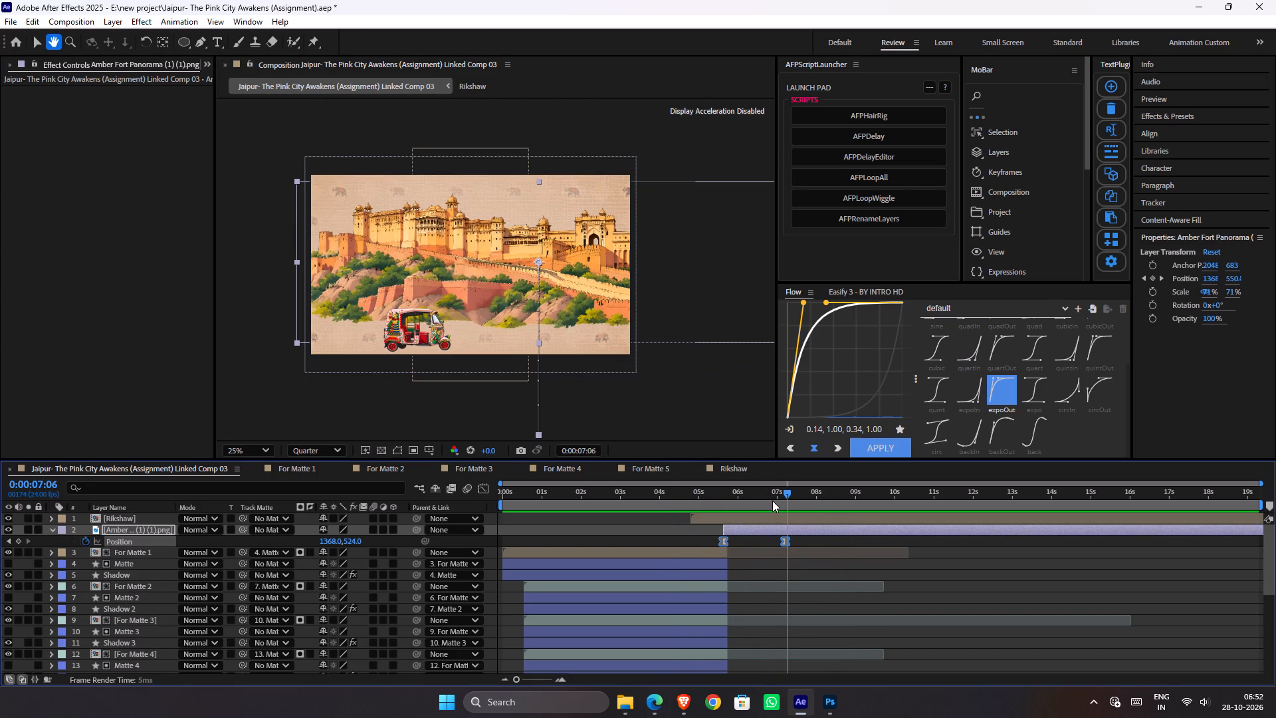
key(j)
click(815, 540)
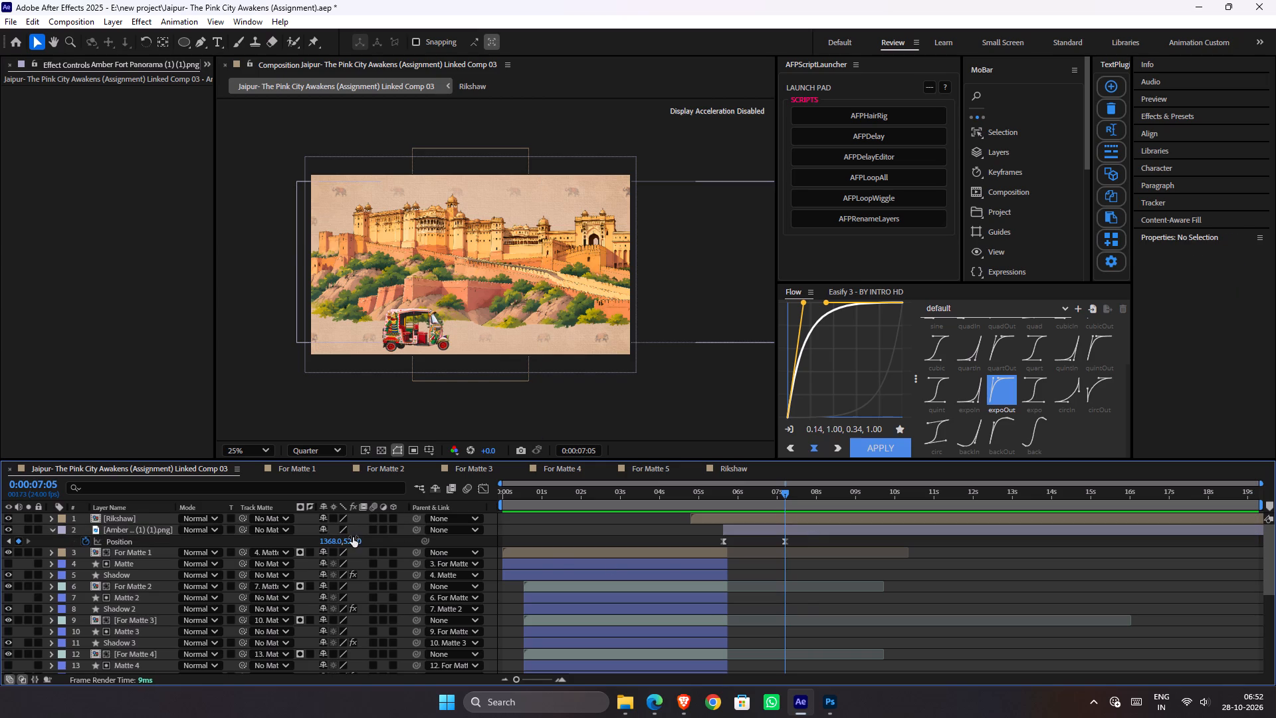
drag(354, 540, 429, 541)
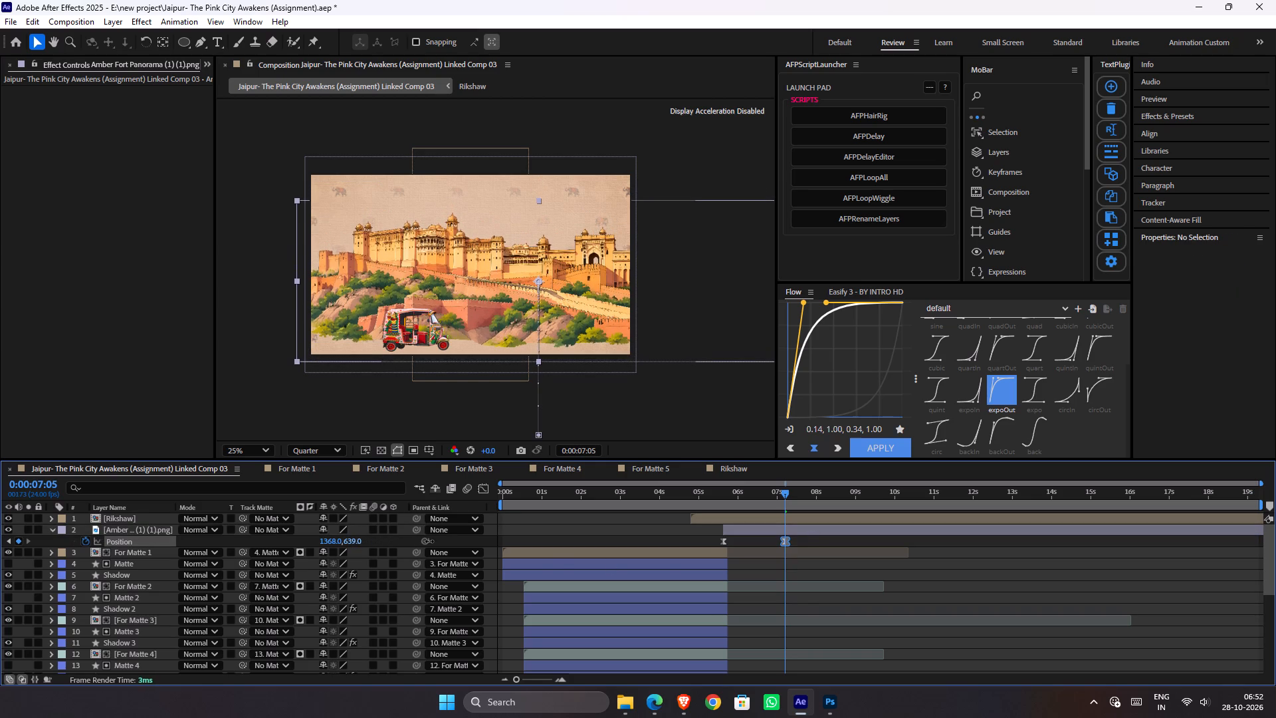
drag(429, 541, 429, 540)
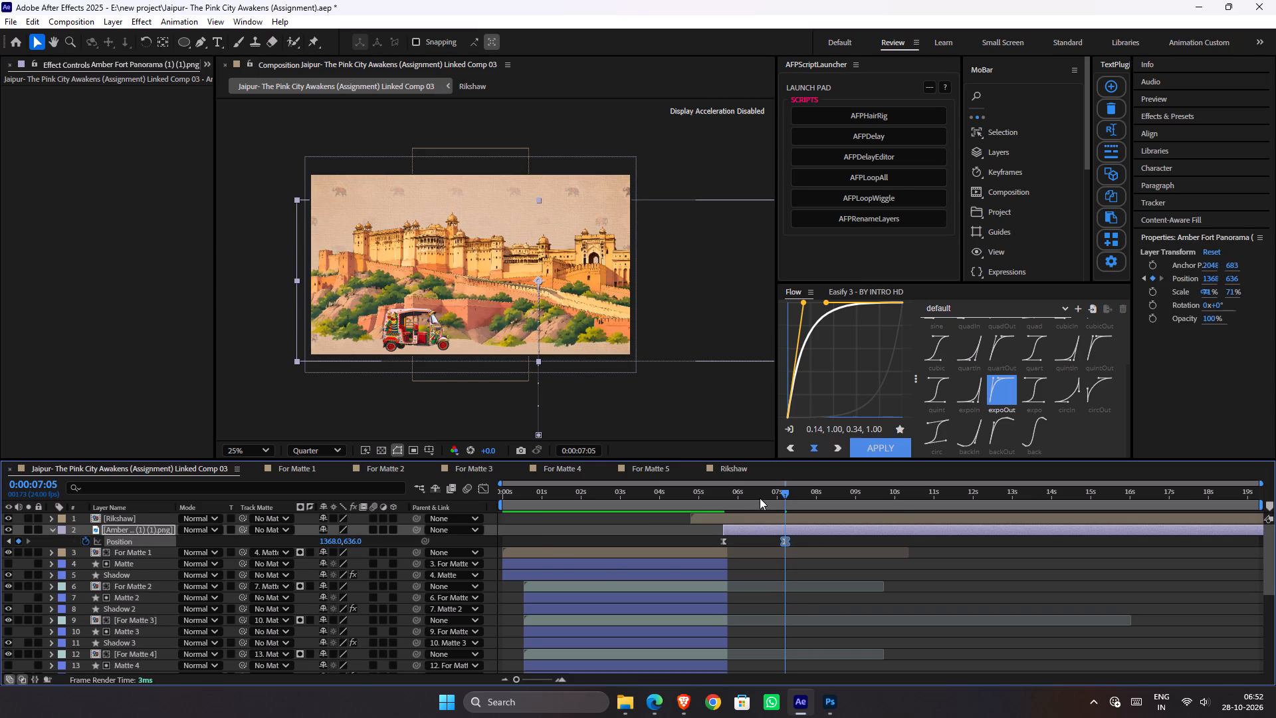
Reapply the 0.14, 1.00, 0.34, 1.00 Flow easing curve to both Amber Fort Position keyframes.
key(j)
drag(720, 497, 667, 503)
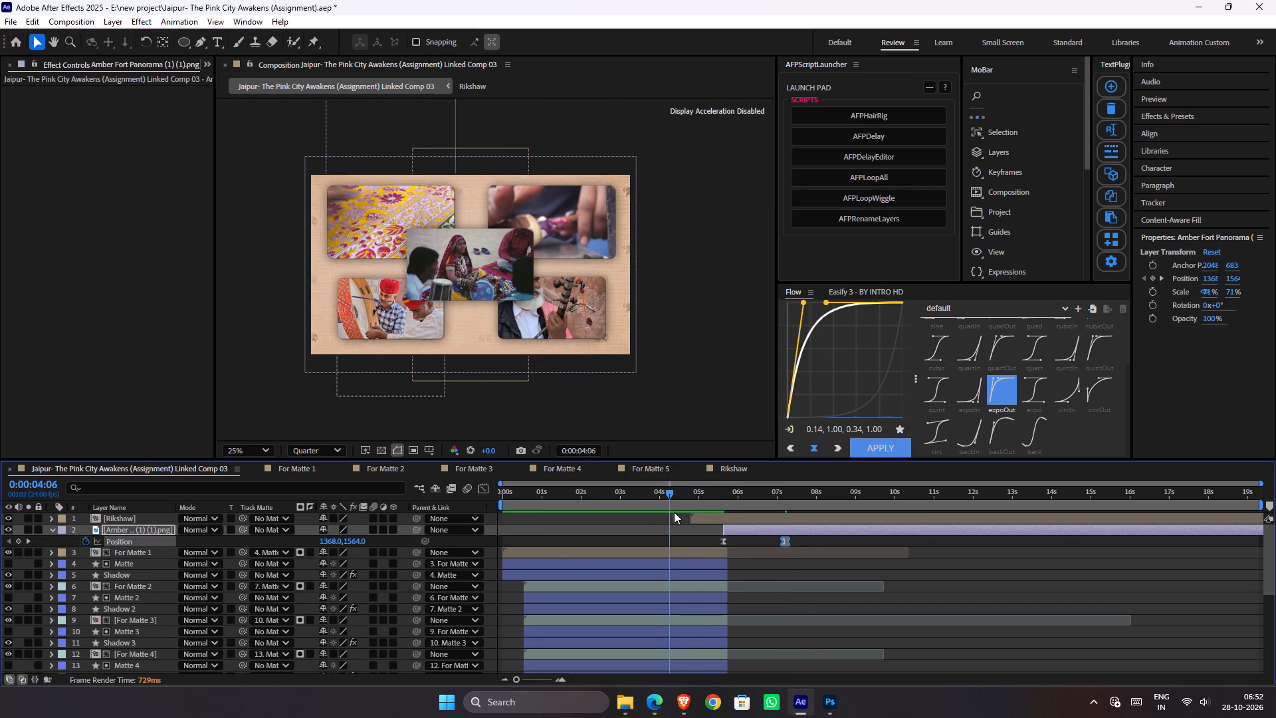
drag(700, 540, 822, 536)
click(887, 451)
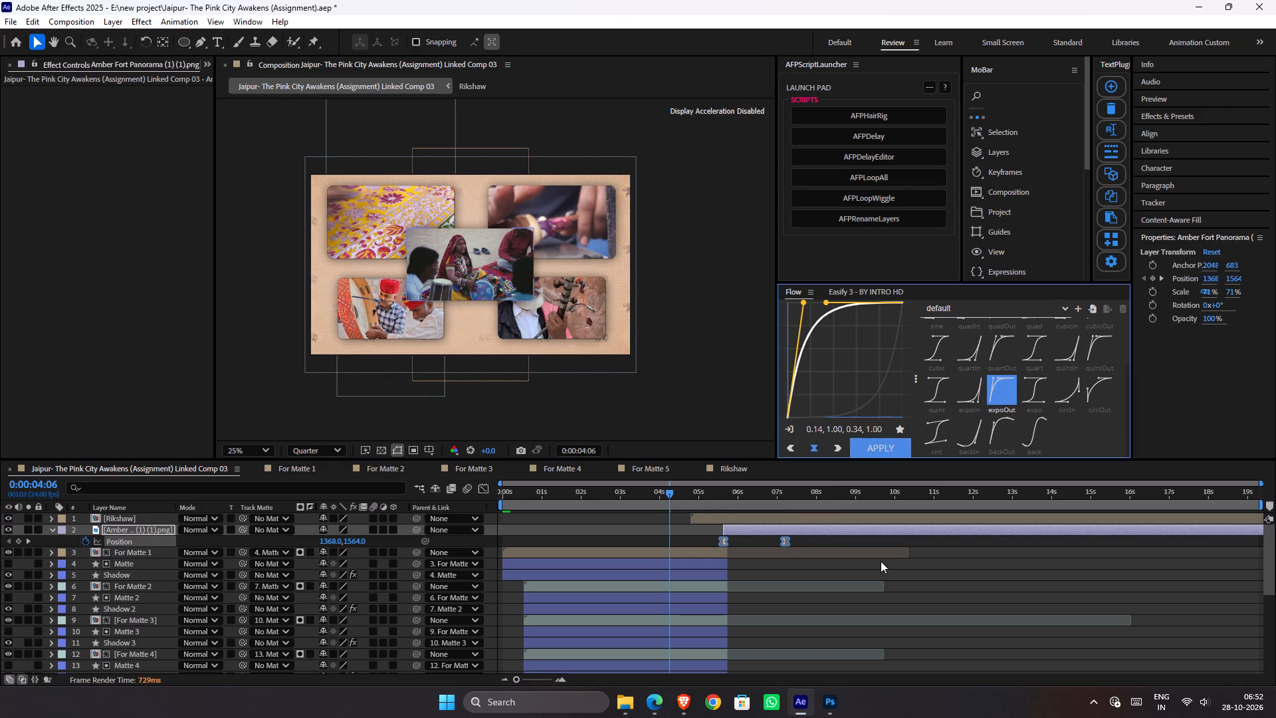
Preview the adjusted Amber Fort rise from 0:00:04:06.
click(881, 561)
key(space)
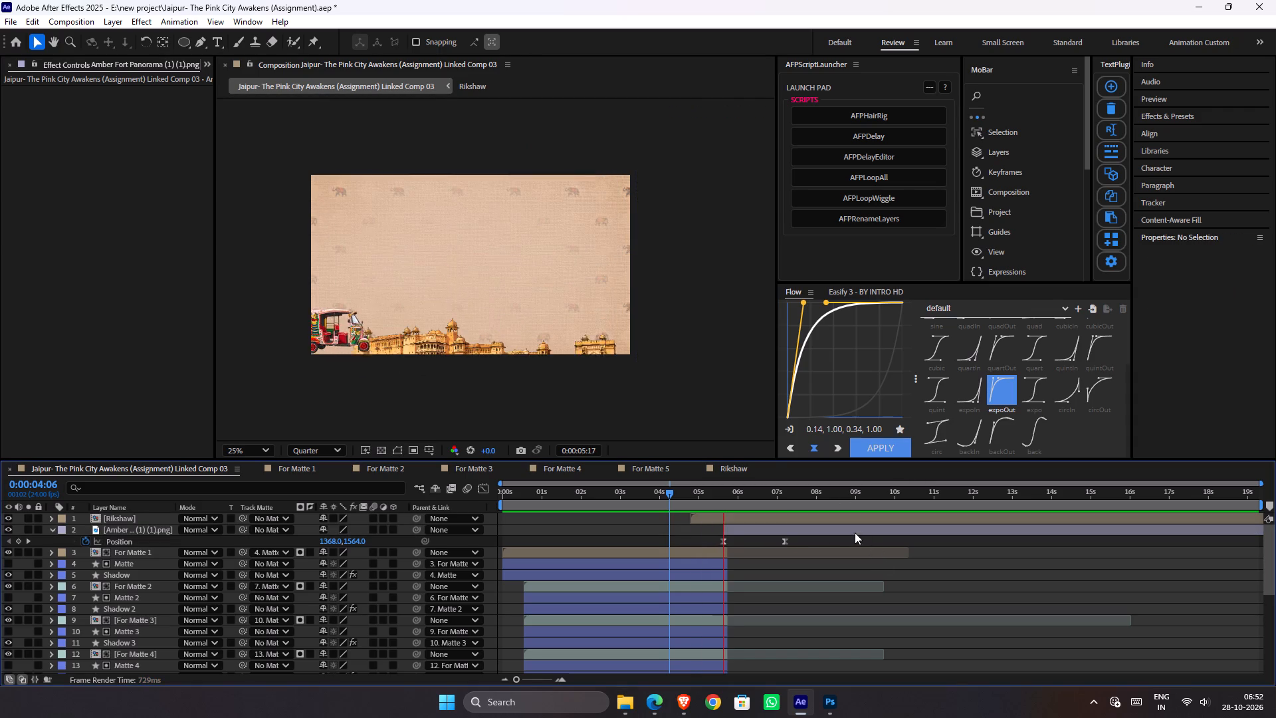
key(space)
key(space)
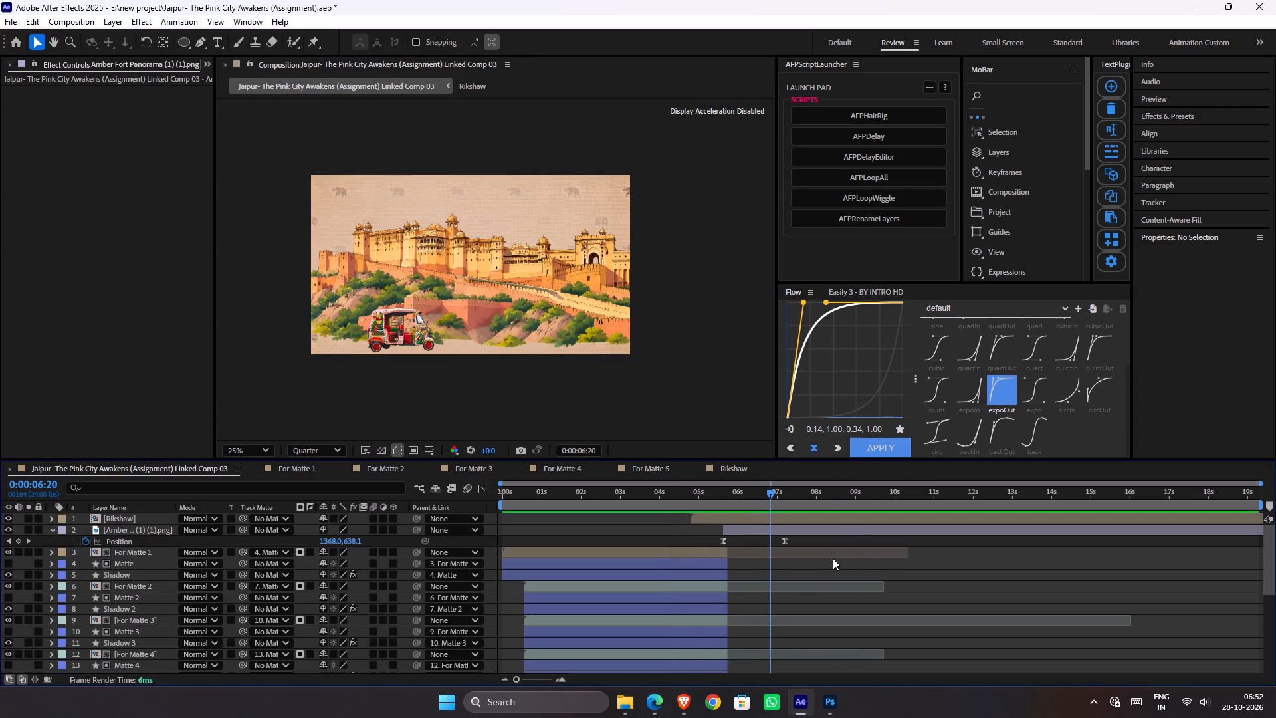
key(space)
Search for the Transform effect and add it to the Amber Fort layer.
click(785, 533)
key(ctrl+space)
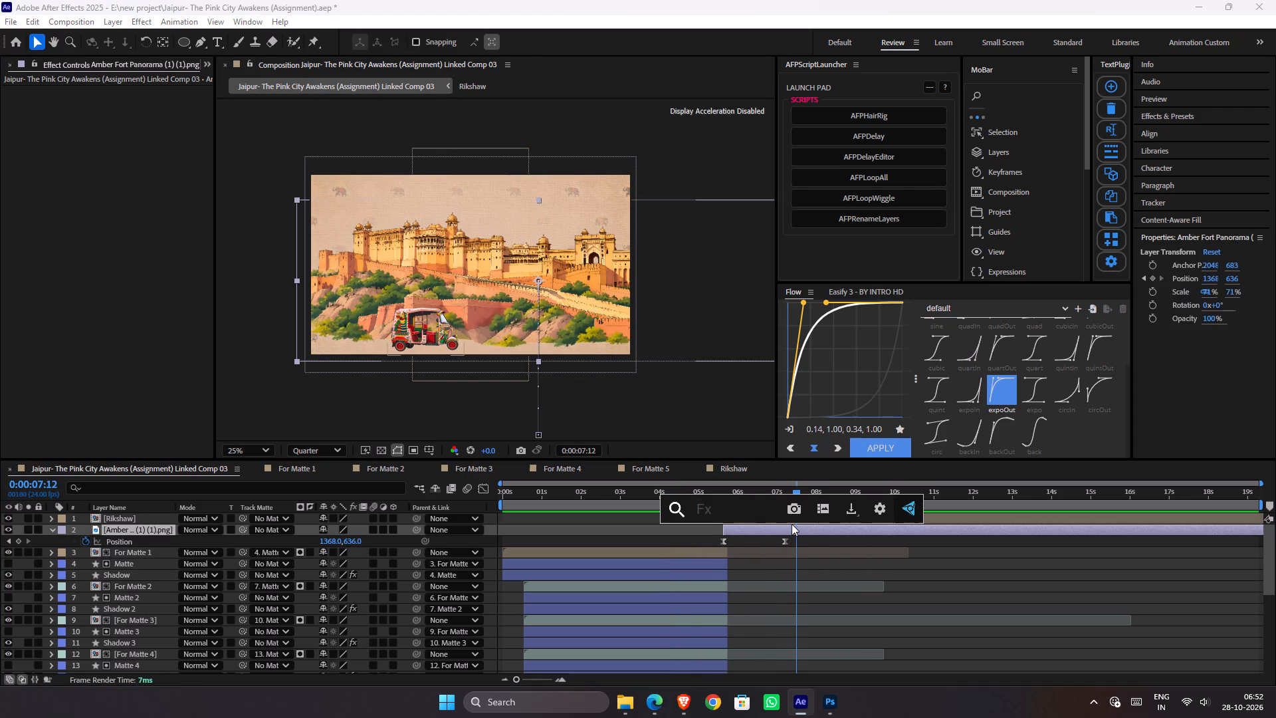
text(tr)
key(BackSpace)
text(tr)
key(a)
click(716, 542)
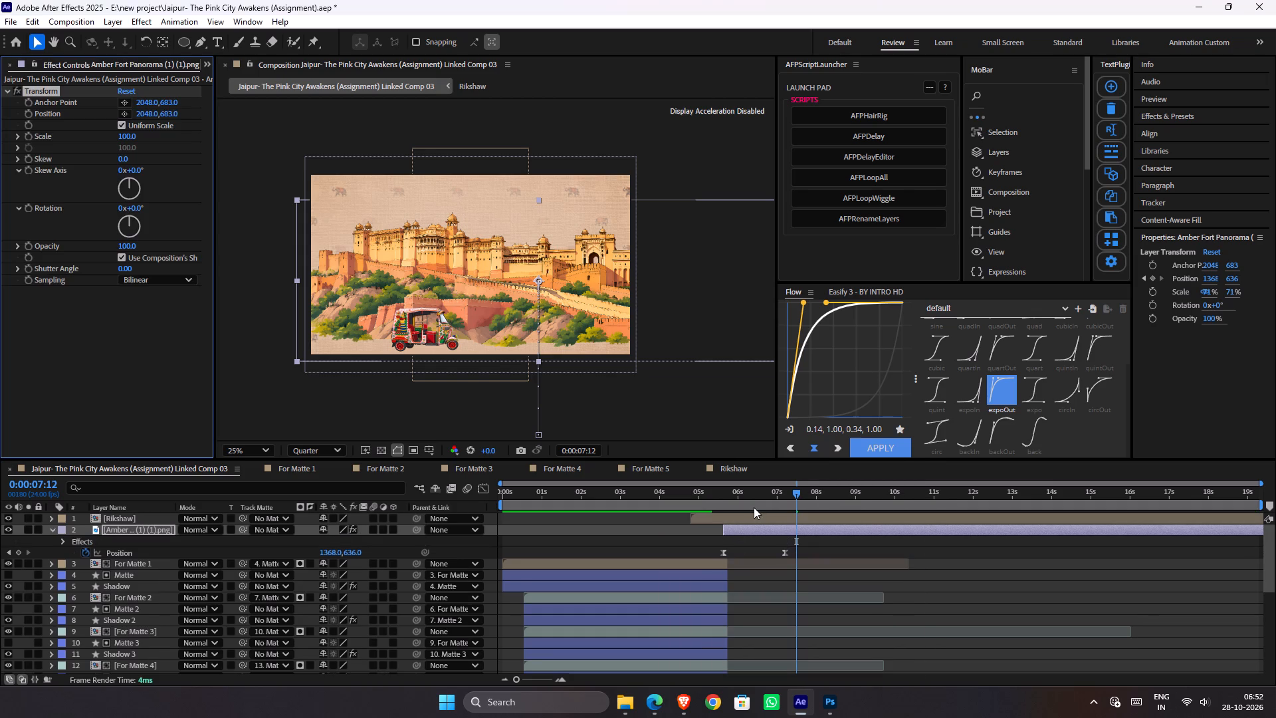
Start keyframing the Transform effect's Position on the Amber Fort layer at 0:00:05:15.
key(i)
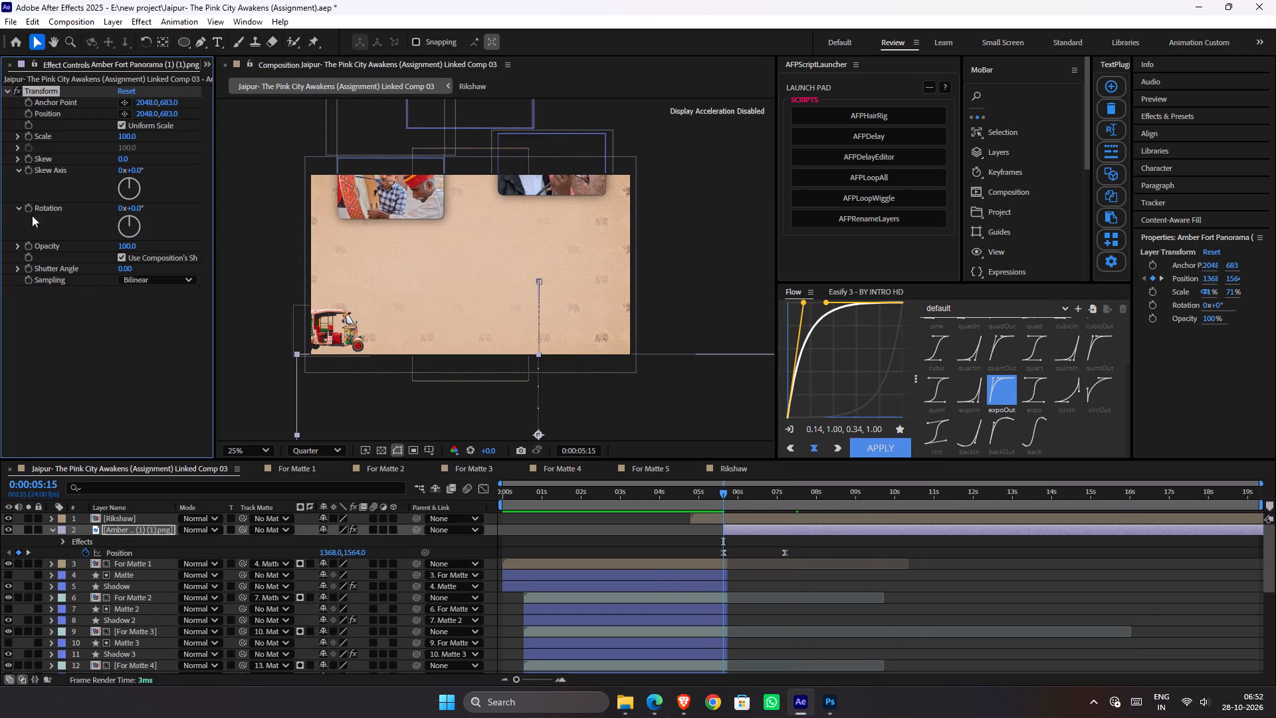
click(28, 114)
Play the composition from 0:00:05:15 to examine how the rickshaw travels across the fort.
key(space)
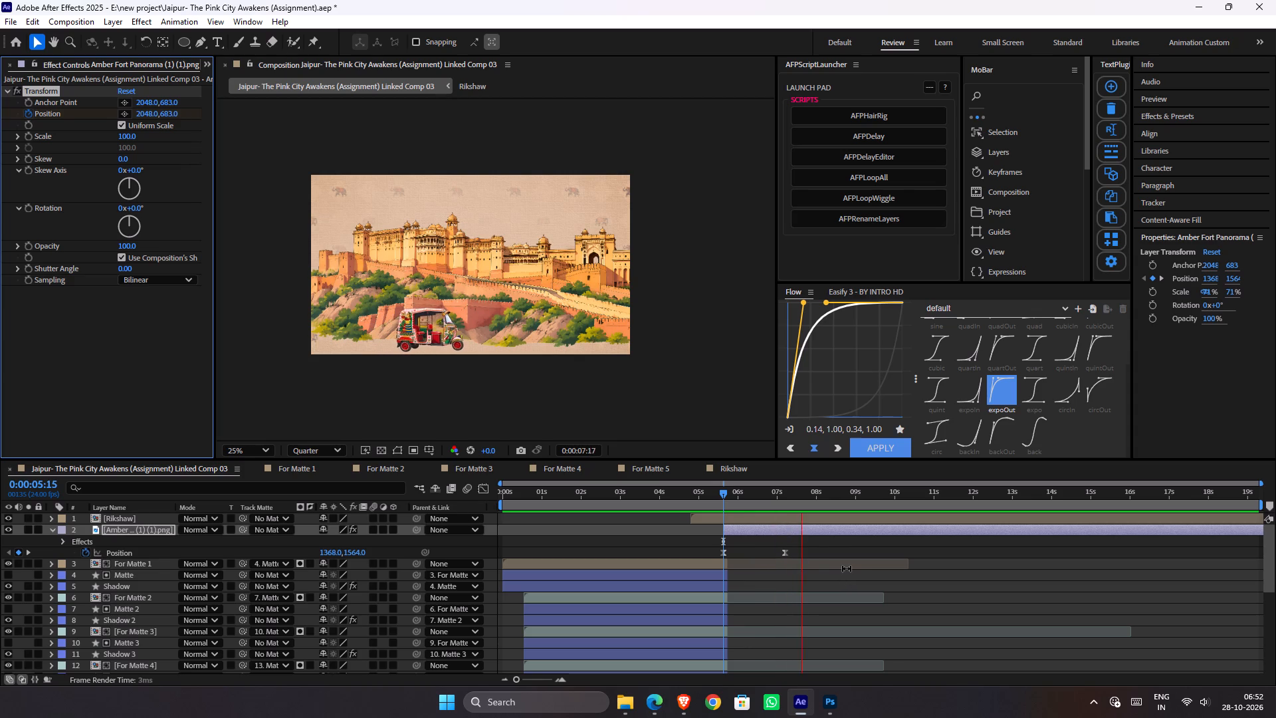
scroll(866, 559, up, 1)
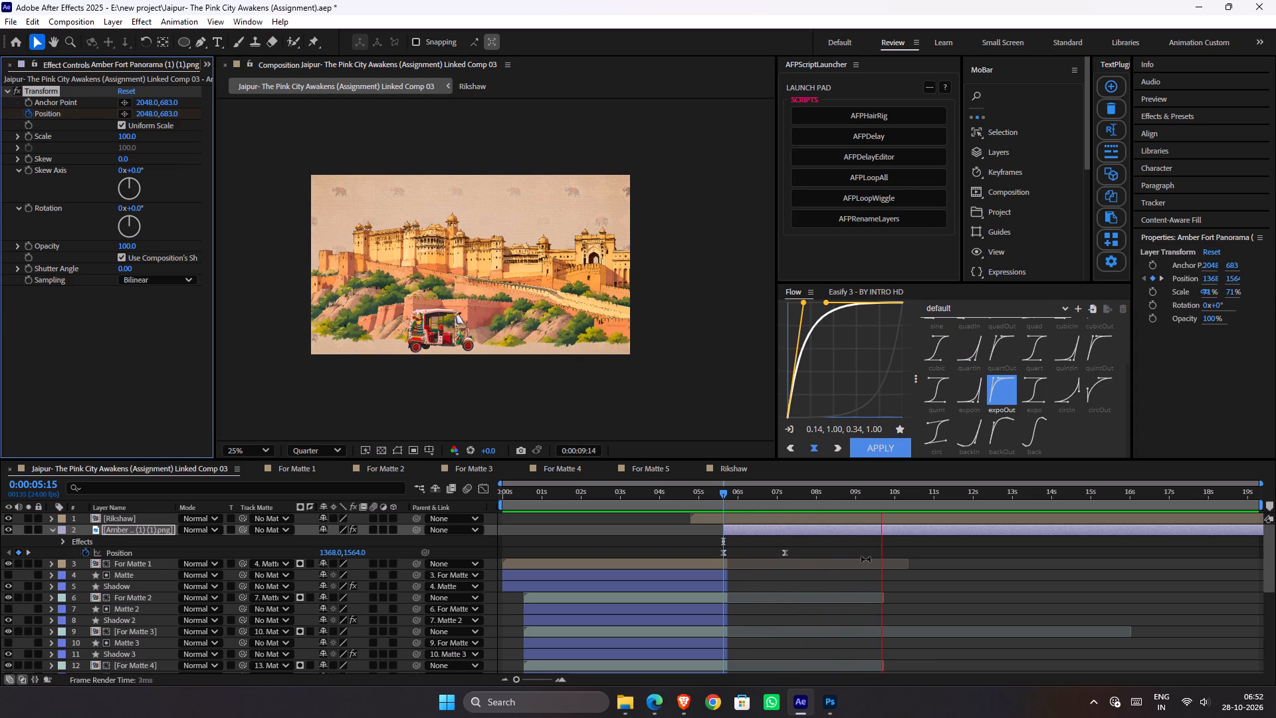
scroll(866, 559, up, 5)
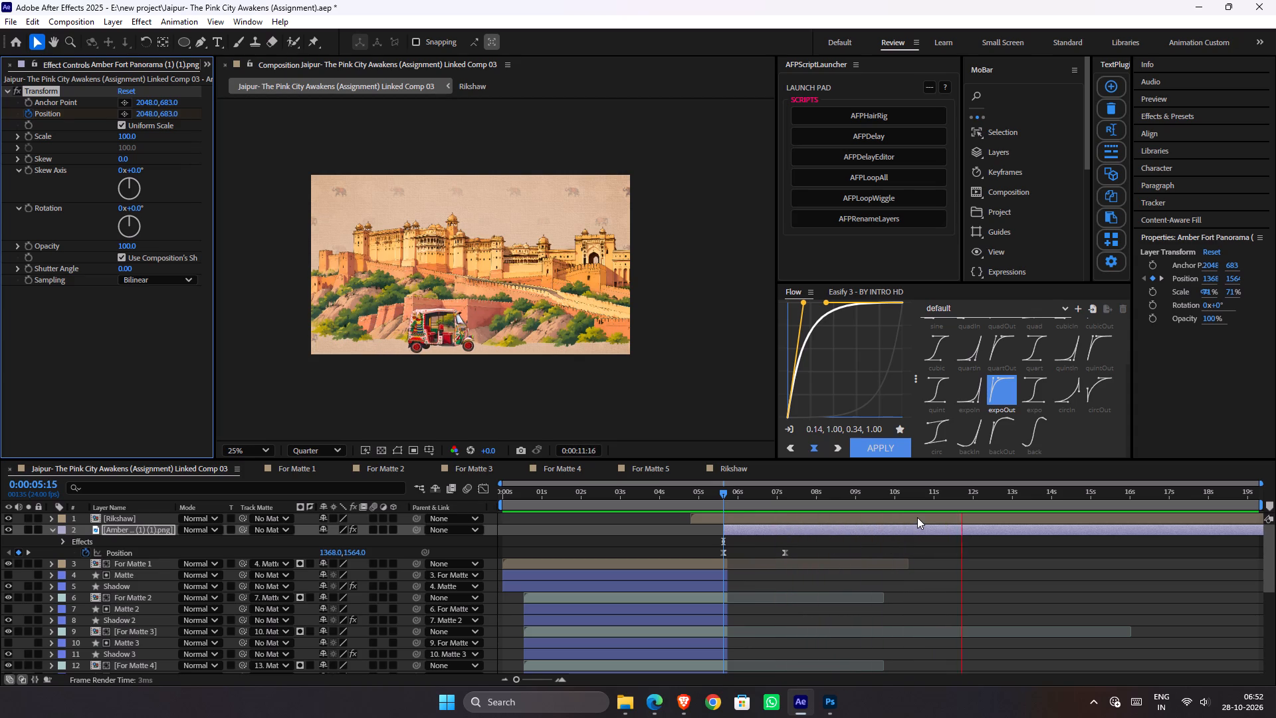
key(space)
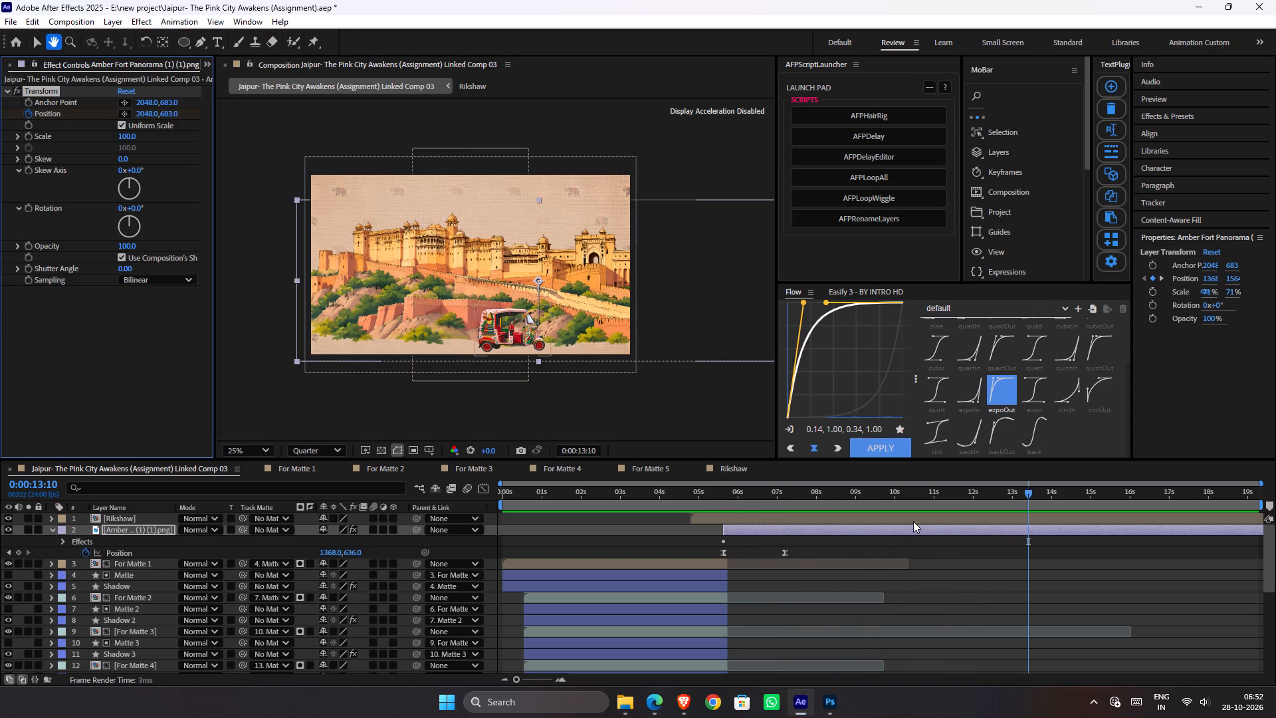
Reveal the Rikshaw layer's keyframes and check its movement from 0:00:11:13.
click(913, 521)
key(u)
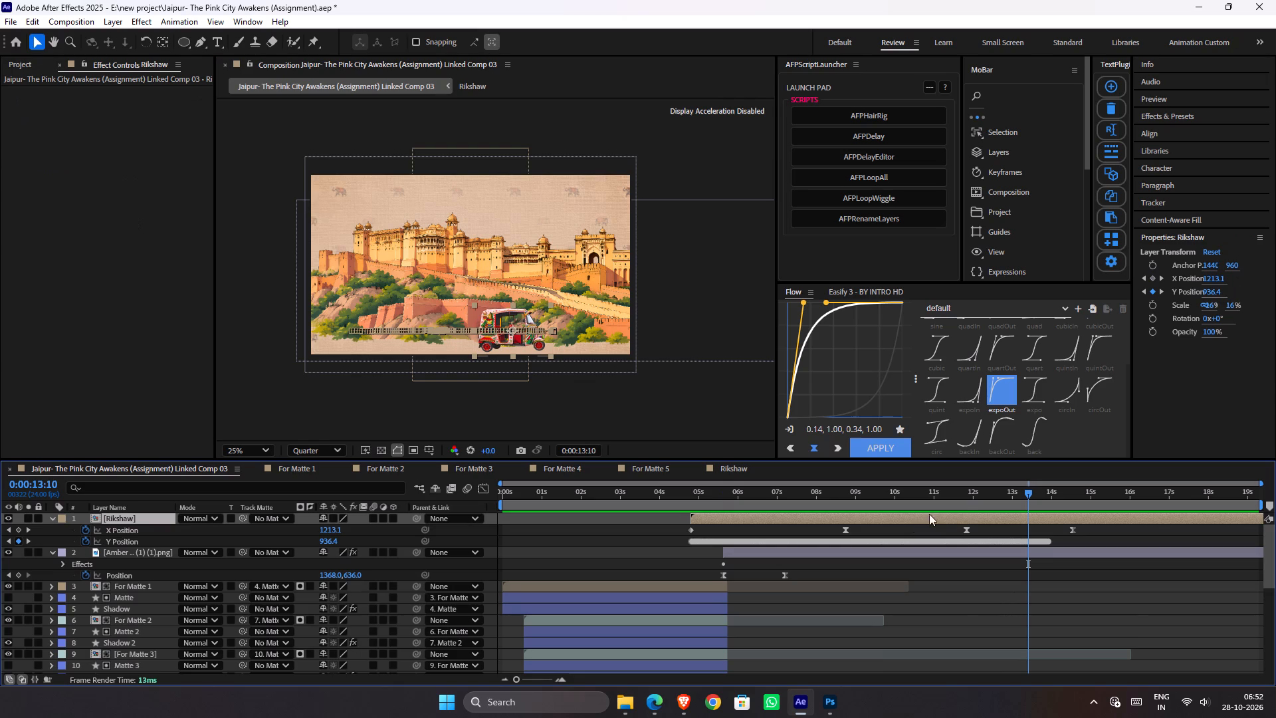
drag(967, 495, 956, 495)
key(space)
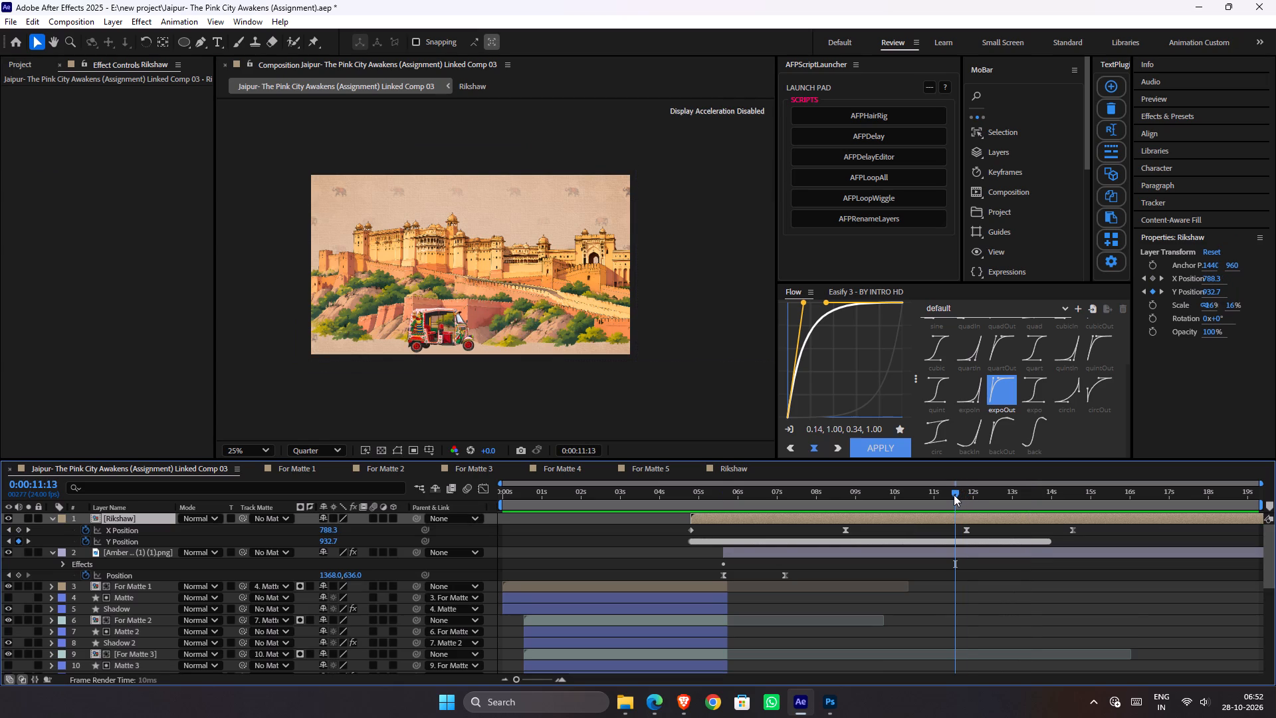
key(space)
Keyframe the Amber Fort's Transform effect Position X at 882 at 0:00:13:03, so the panorama slides behind the rickshaw.
drag(965, 495, 998, 495)
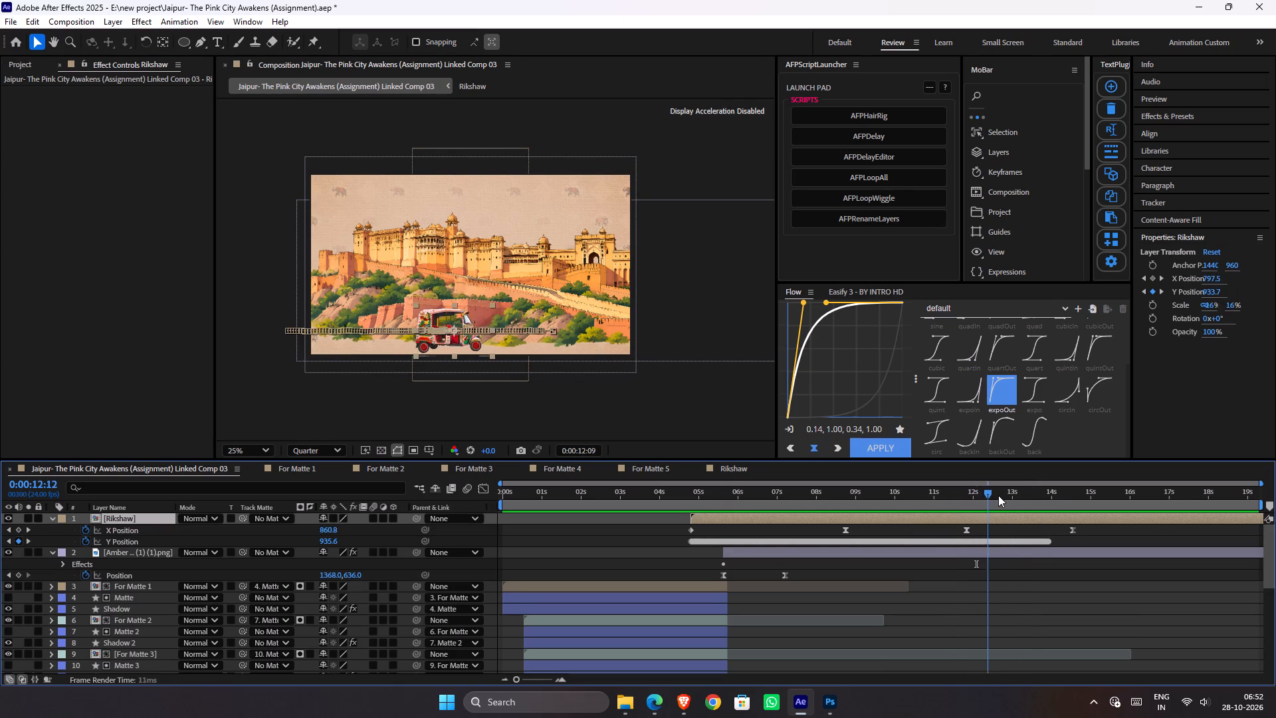
drag(998, 495, 1017, 504)
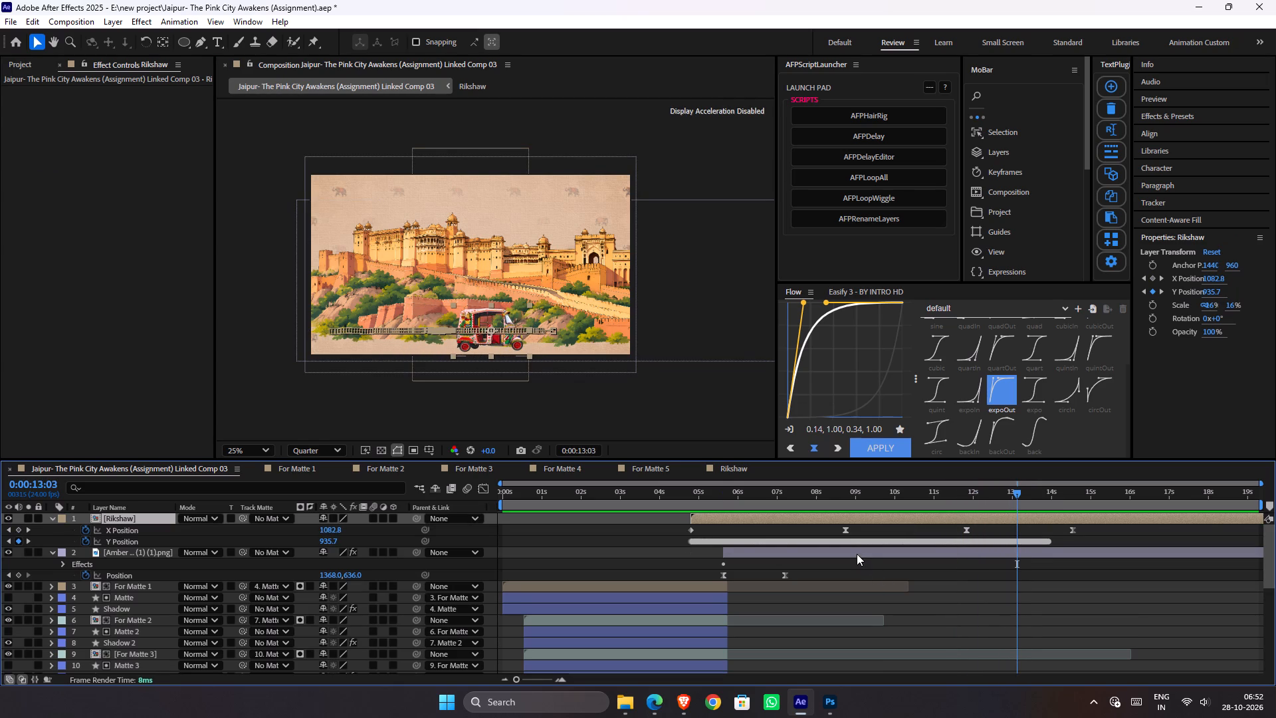
click(857, 554)
drag(144, 116, 128, 117)
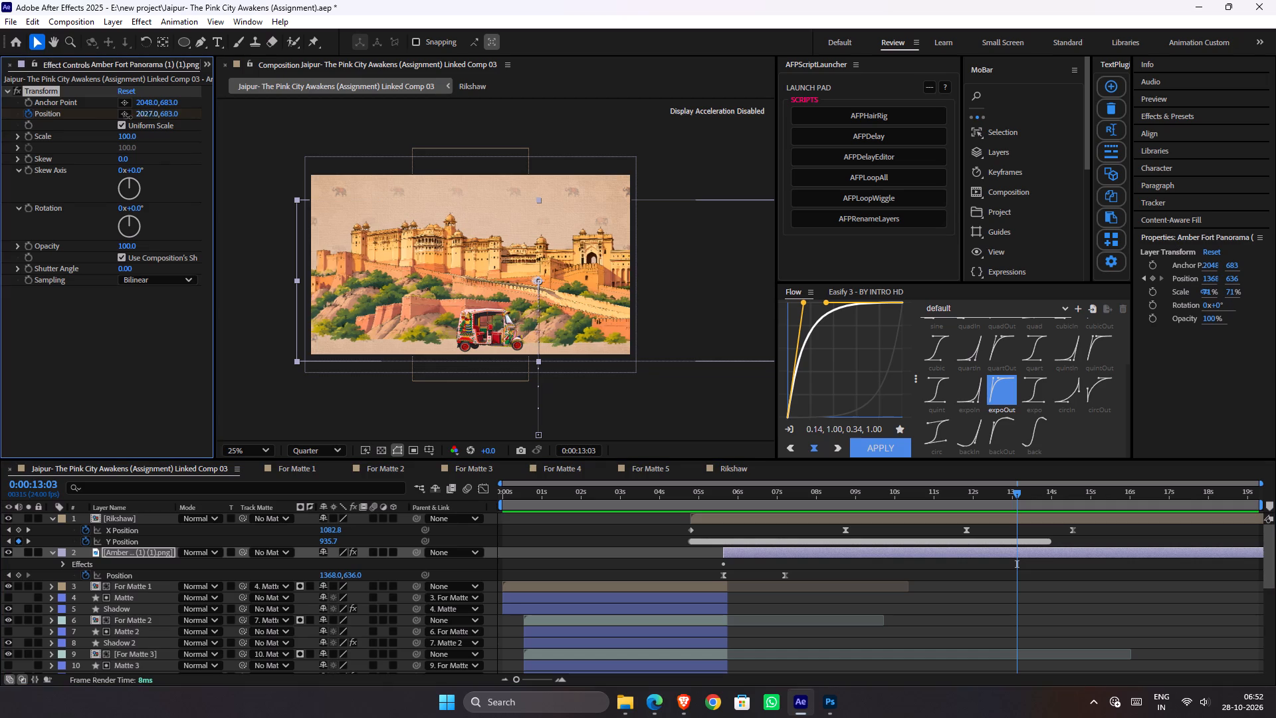
drag(128, 117, 0, 148)
drag(147, 114, 139, 116)
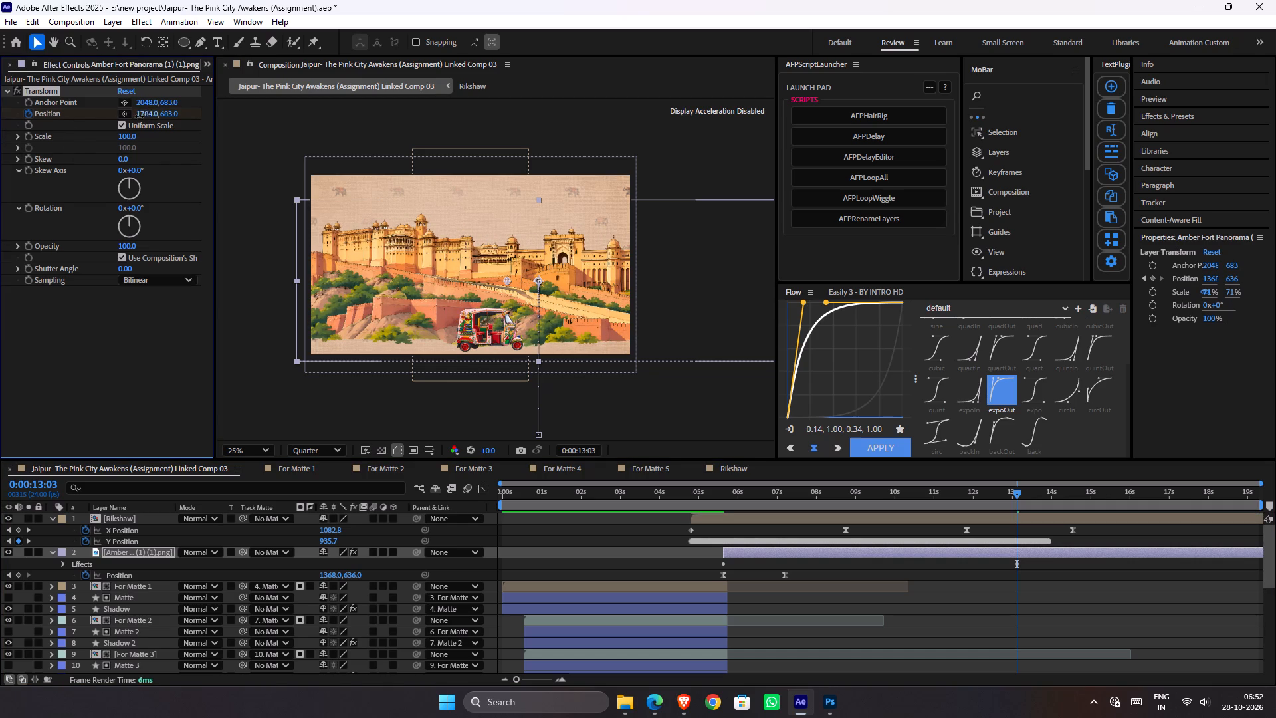
drag(139, 116, 0, 126)
drag(152, 118, 49, 140)
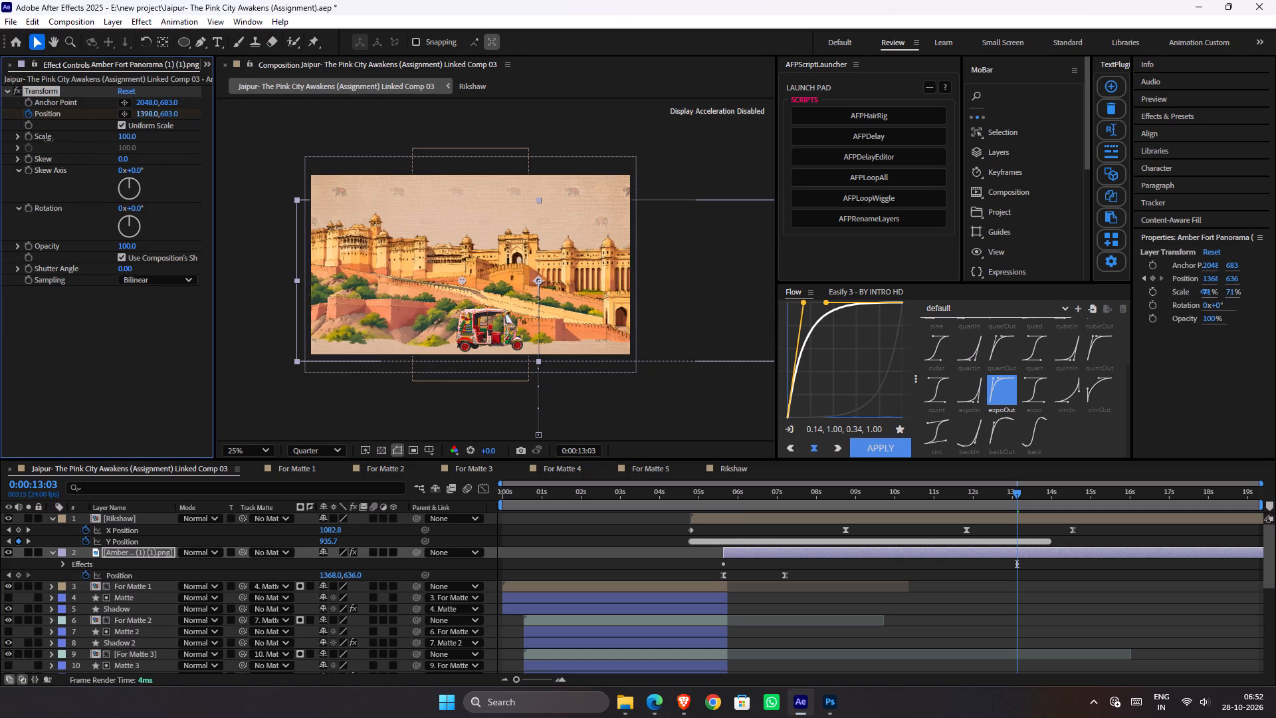
drag(49, 140, 0, 176)
drag(144, 115, 120, 120)
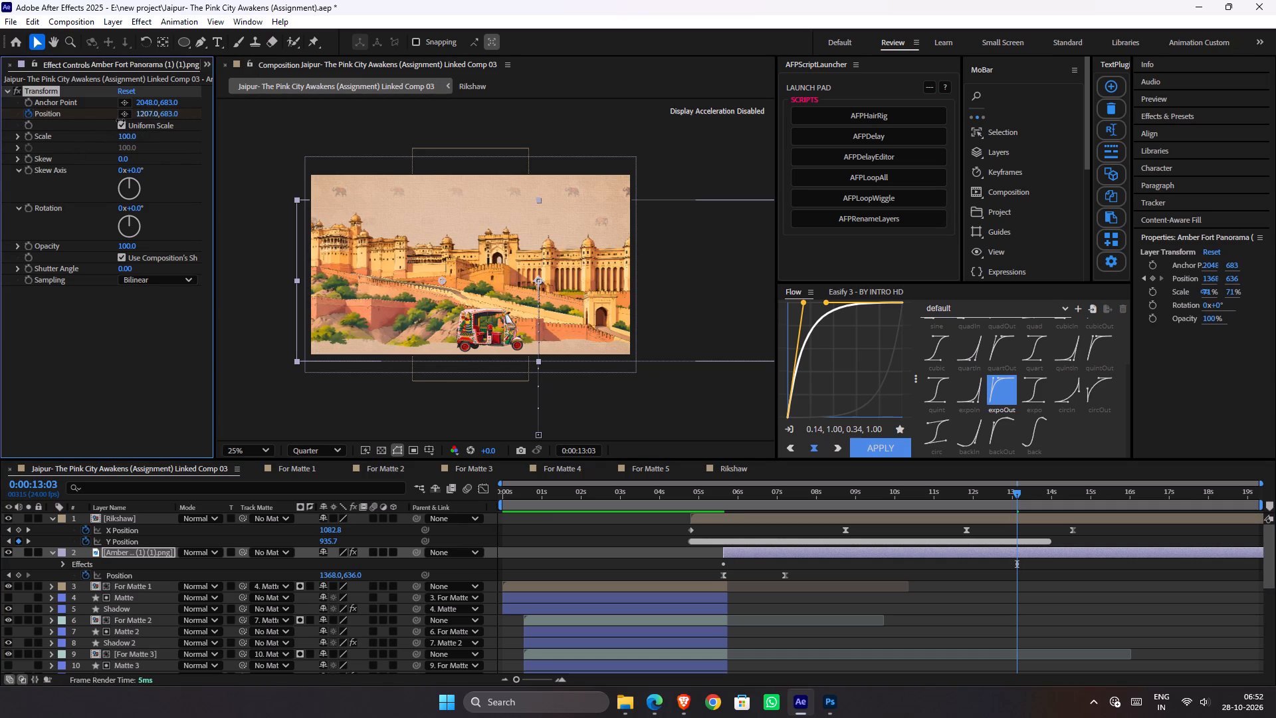
drag(120, 120, 0, 186)
drag(145, 114, 130, 118)
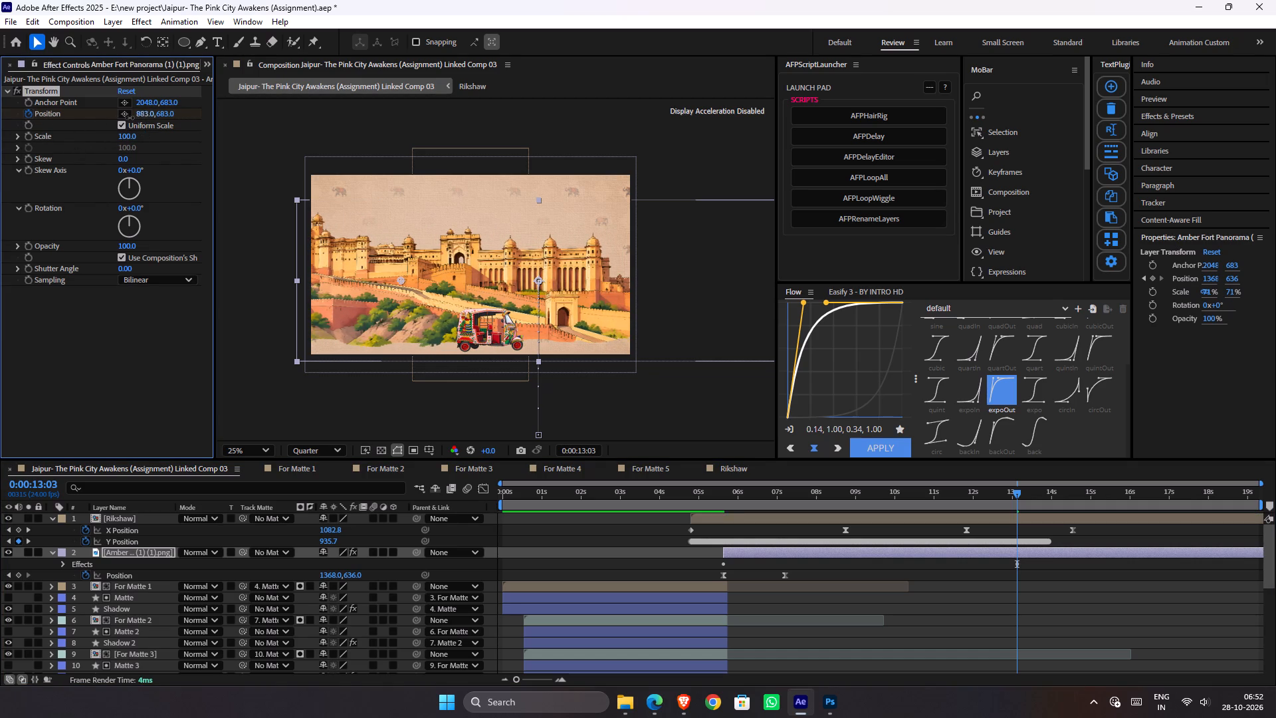
drag(130, 118, 150, 140)
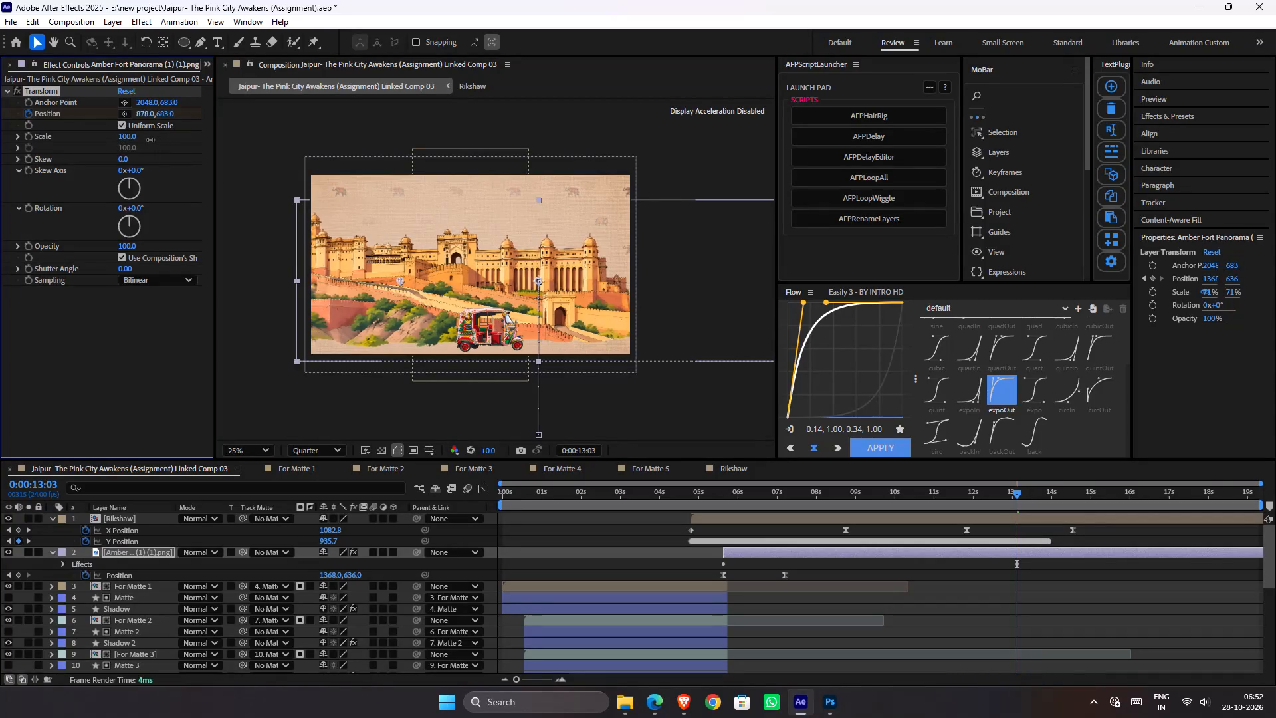
drag(150, 140, 158, 143)
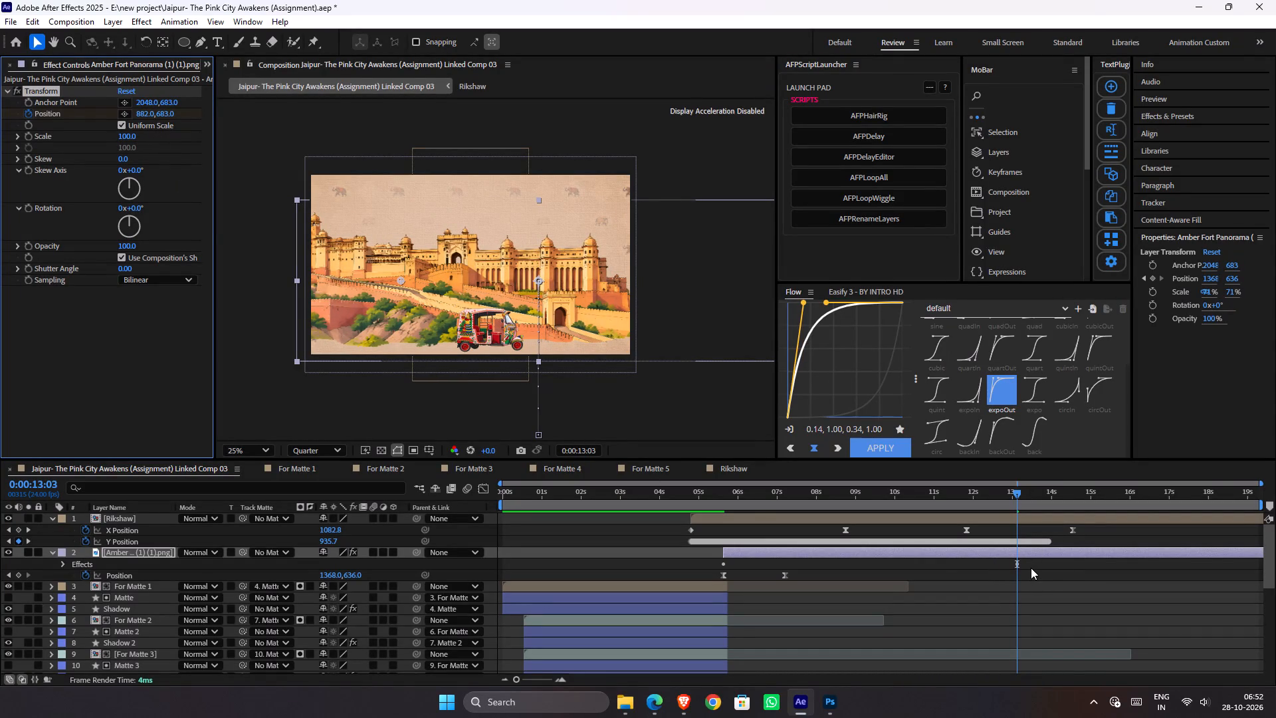
Easy-ease the Transform Position keyframe at 0:00:13:03 and lengthen its incoming handle in the speed graph for a softer stop.
key(u)
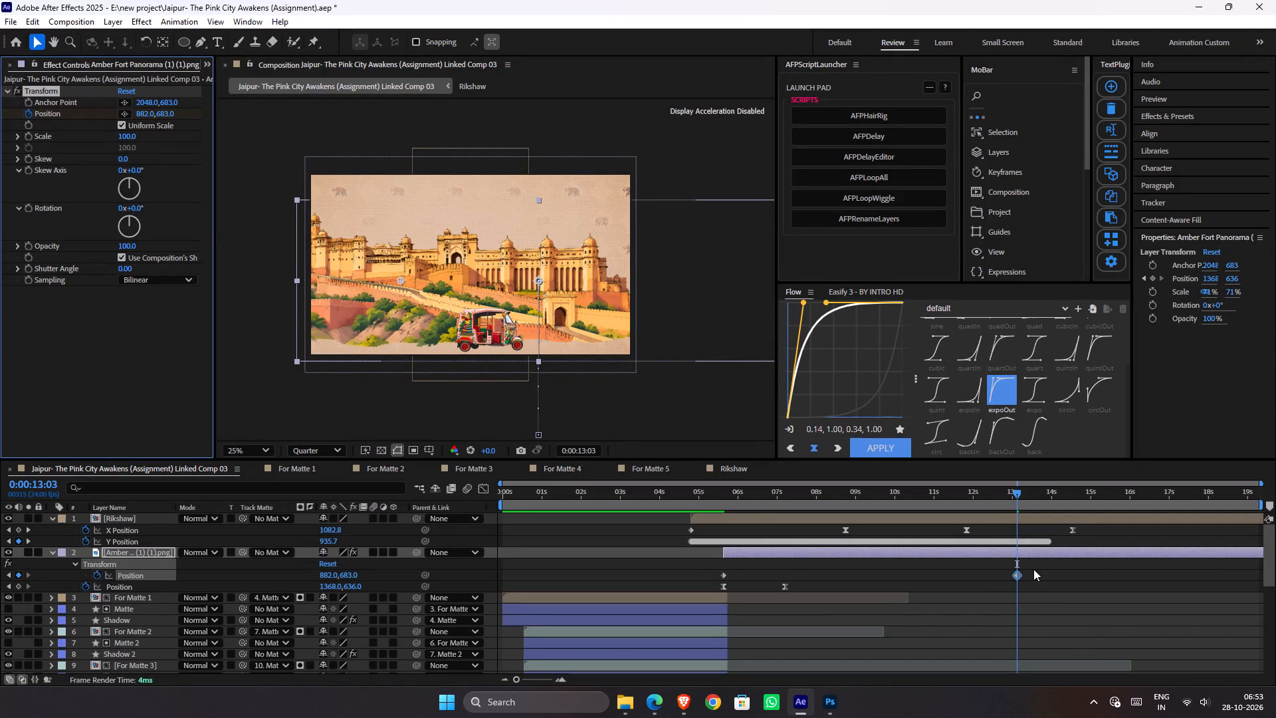
key(F9)
click(486, 488)
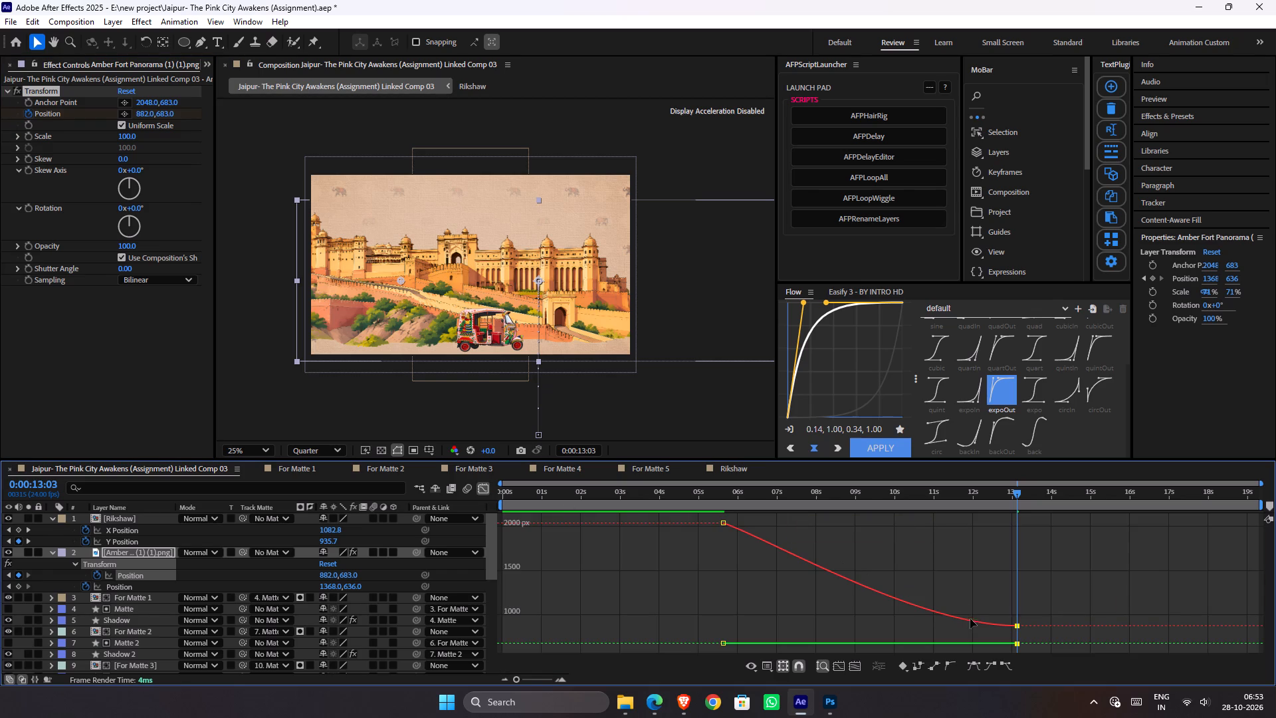
right_click(1031, 603)
click(1077, 485)
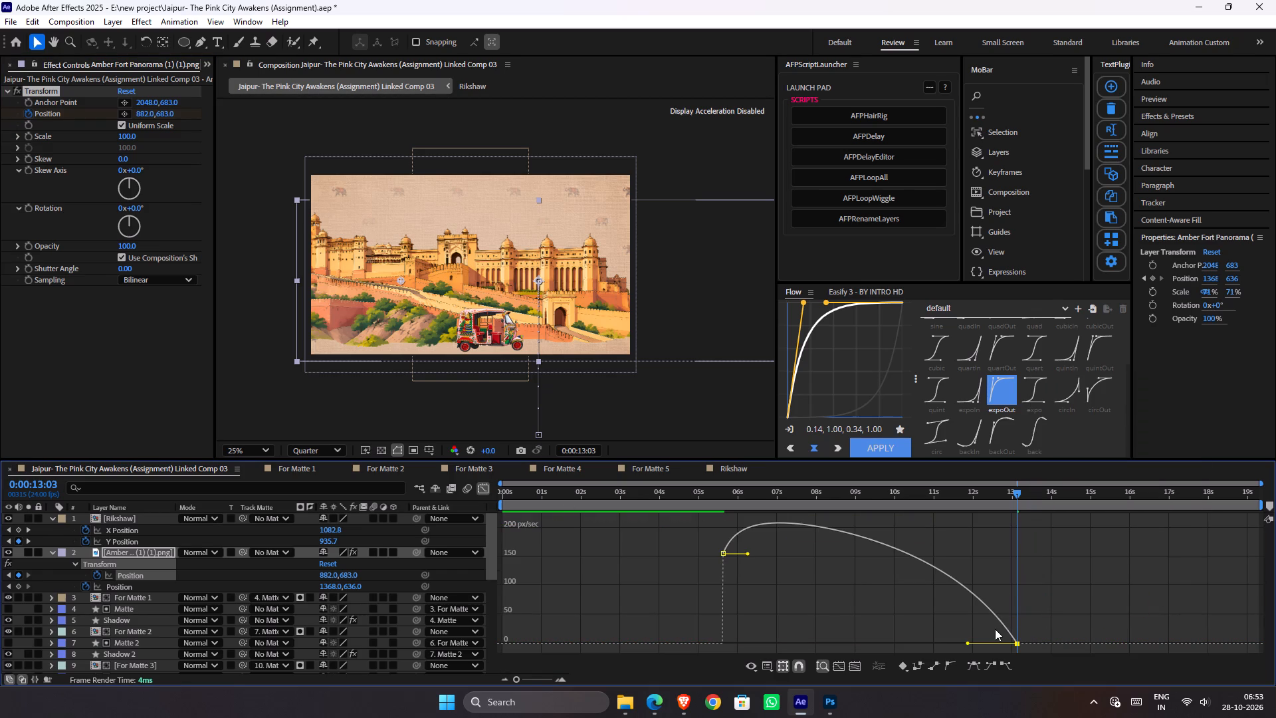
drag(966, 644, 937, 644)
Preview the Amber Fort's rise and sideways slide from 0:00:04:12.
drag(758, 497, 679, 502)
key(space)
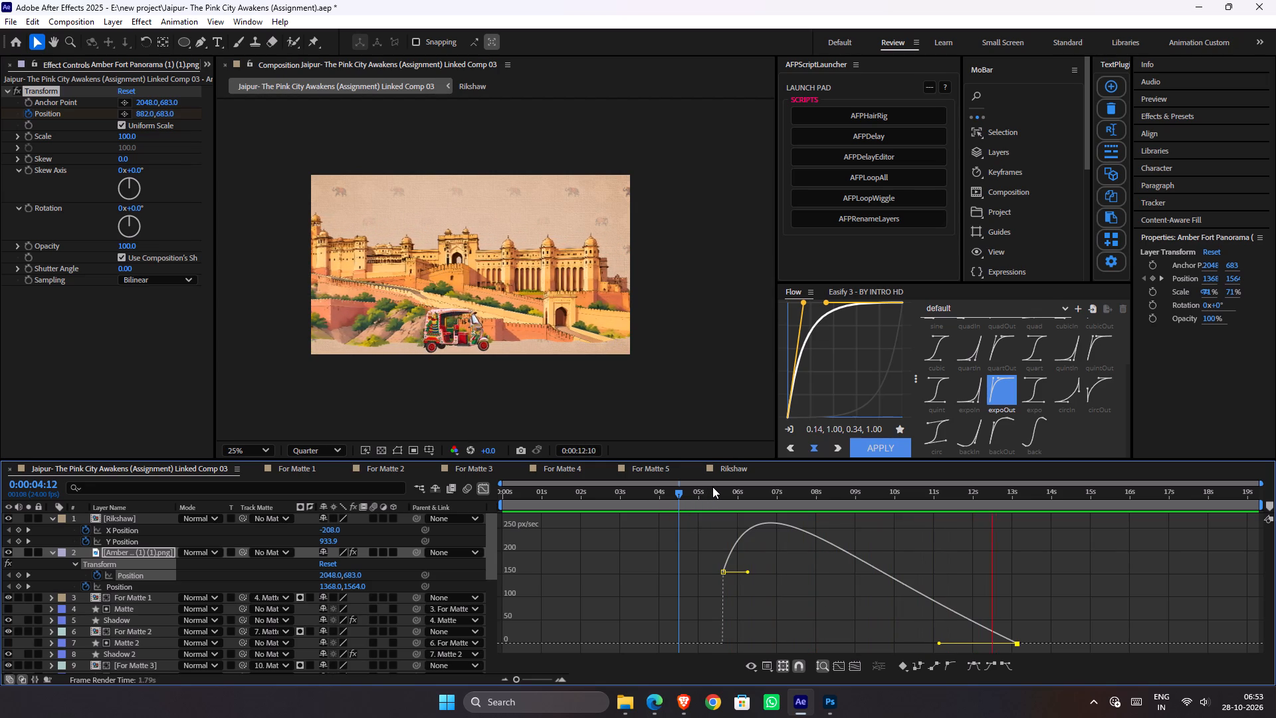
key(space)
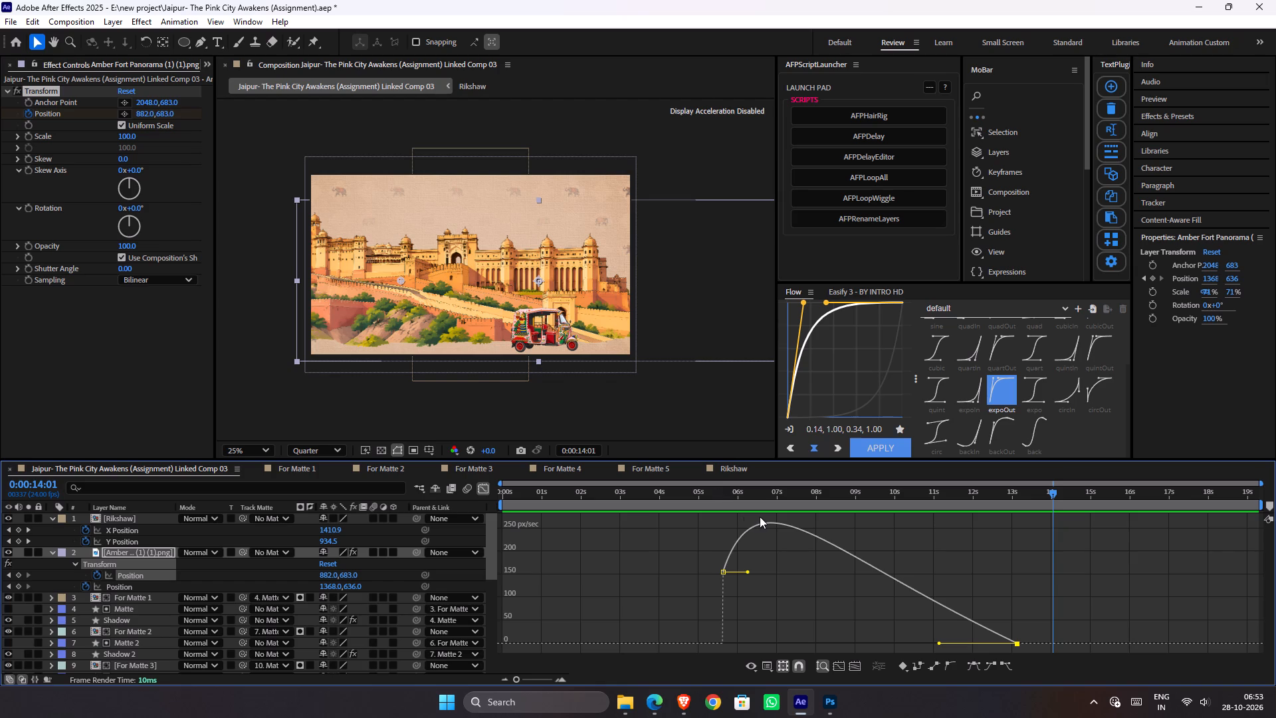
Shorten the incoming speed handle of the Amber Fort's Transform Position keyframe at 0:00:13:03 and preview the motion from 0:00:05:11.
drag(941, 646, 949, 646)
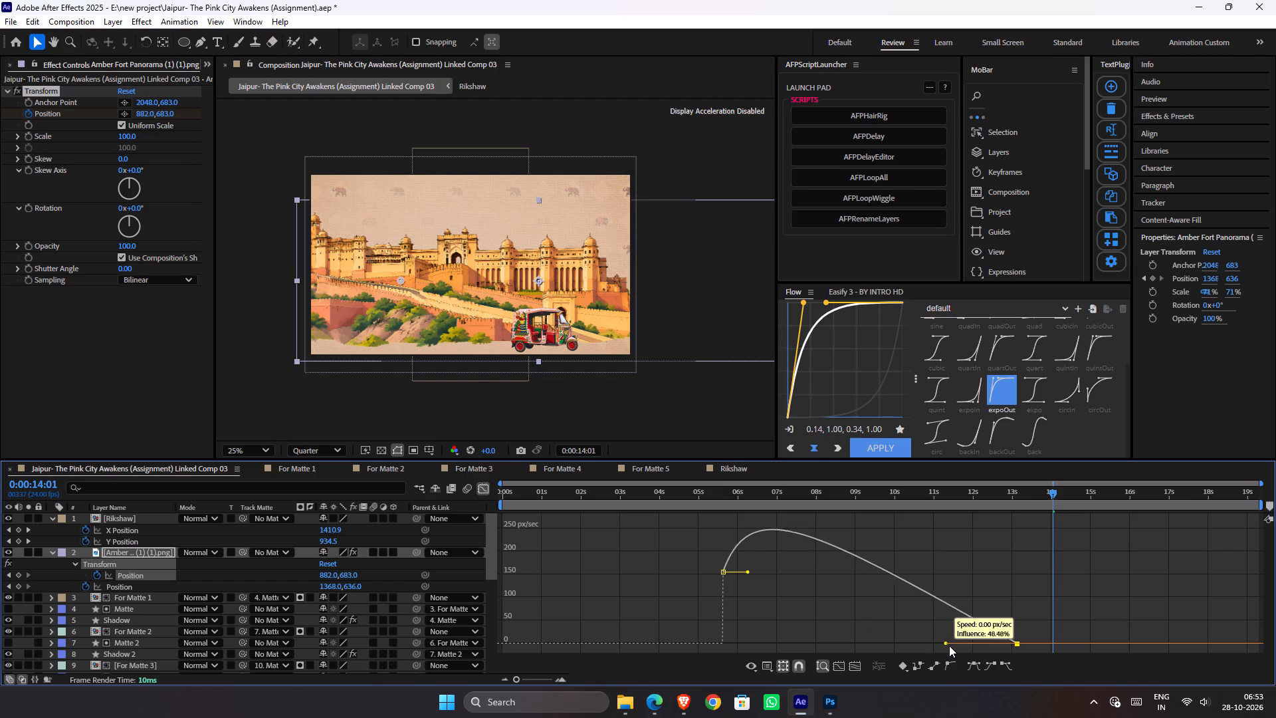
drag(949, 646, 956, 646)
click(716, 505)
key(space)
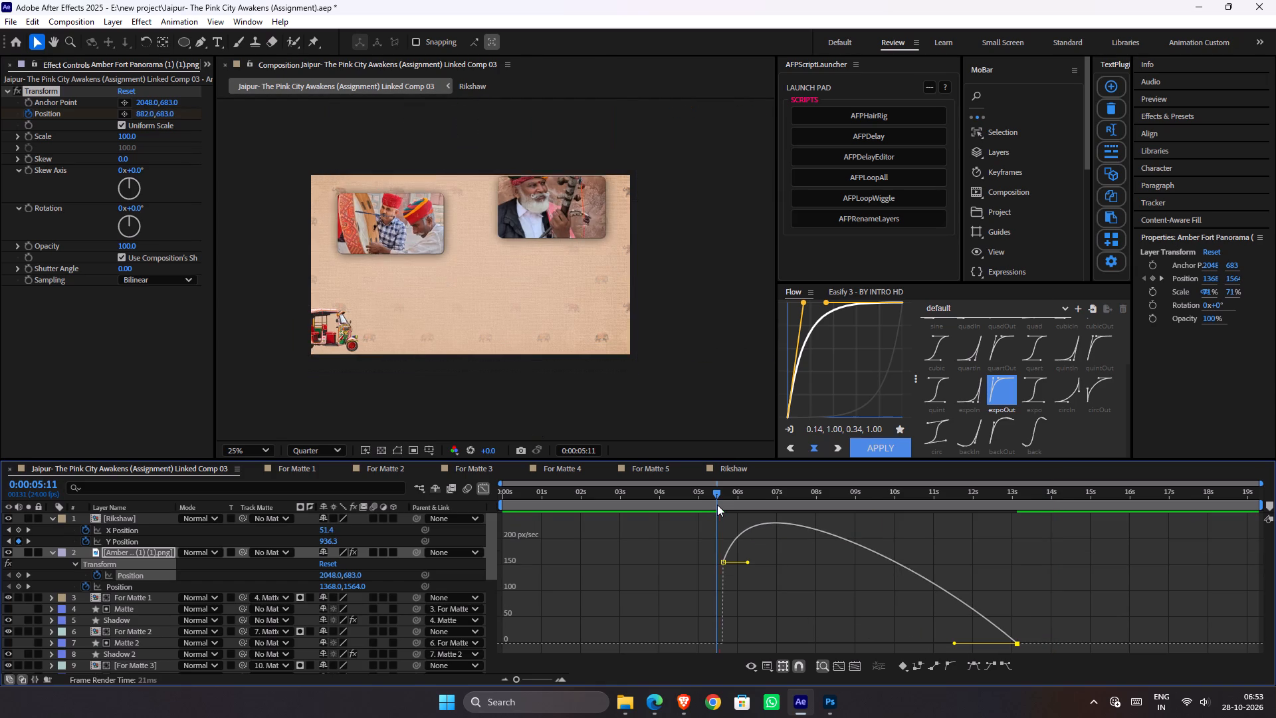
key(space)
Lengthen the outgoing speed handle of the first Transform Position keyframe and preview the slide from 0:00:05:03.
drag(750, 561, 765, 562)
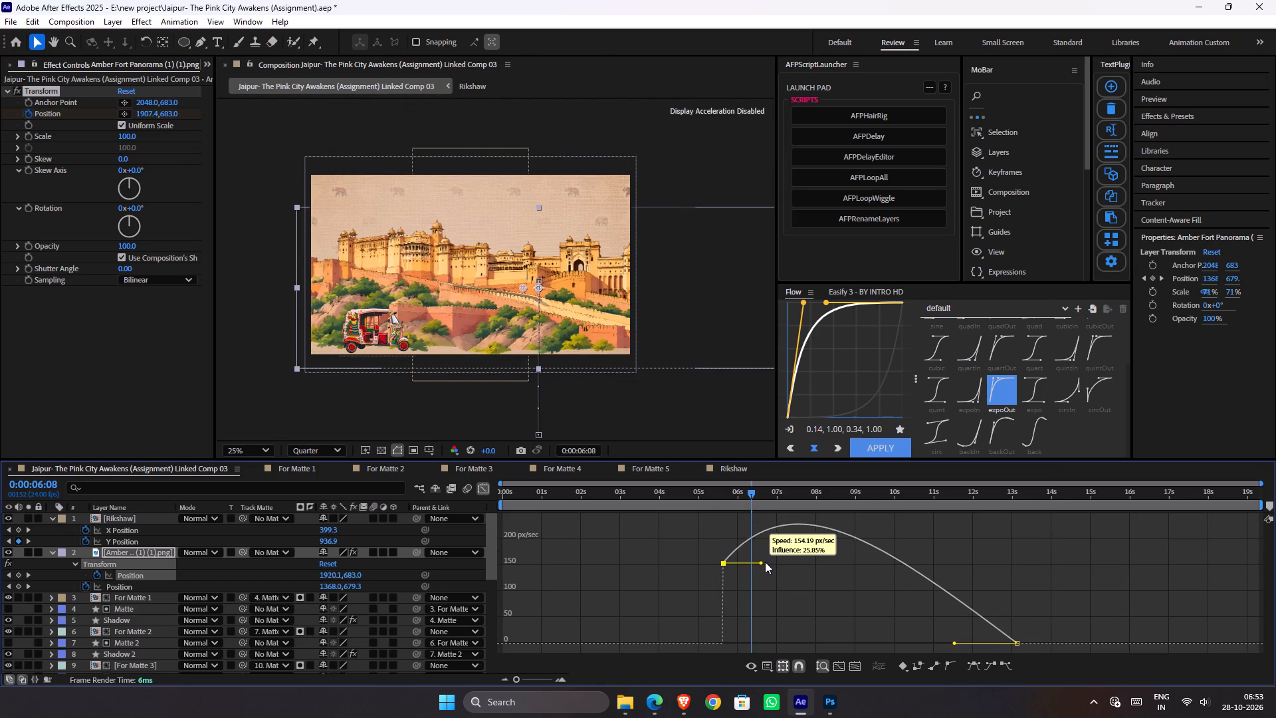
drag(765, 562, 776, 562)
drag(716, 490, 704, 492)
key(space)
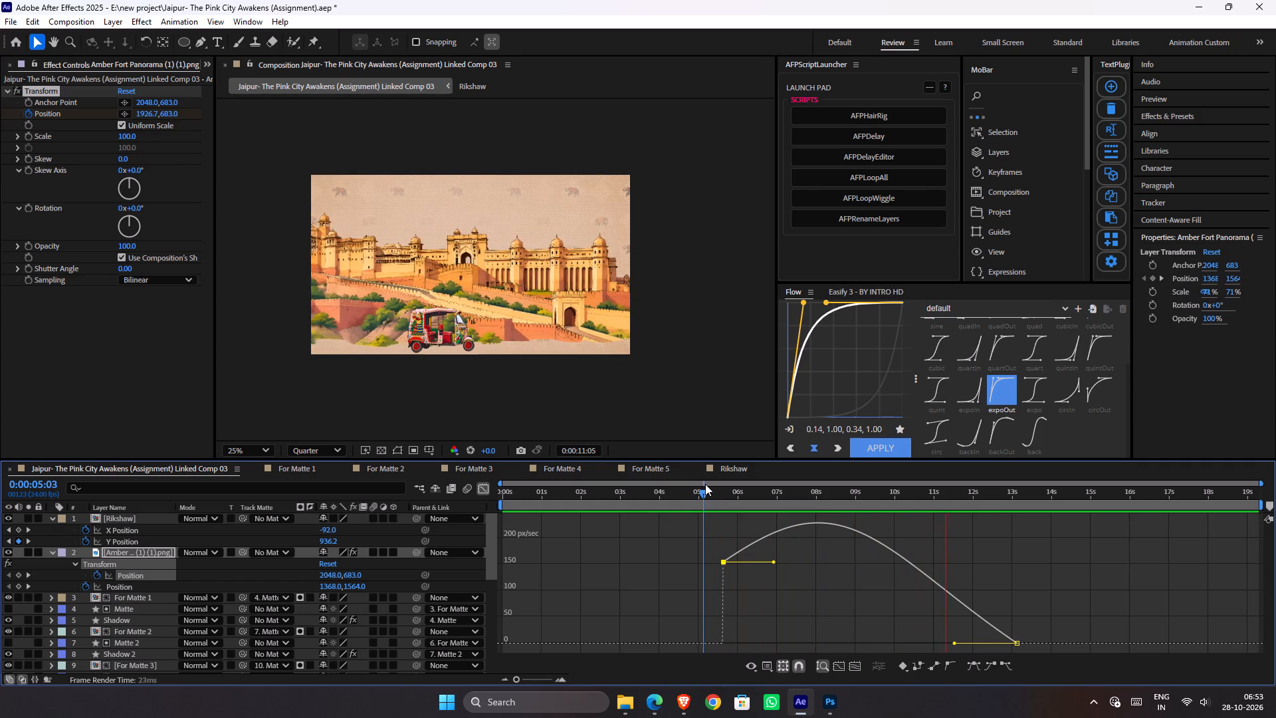
key(space)
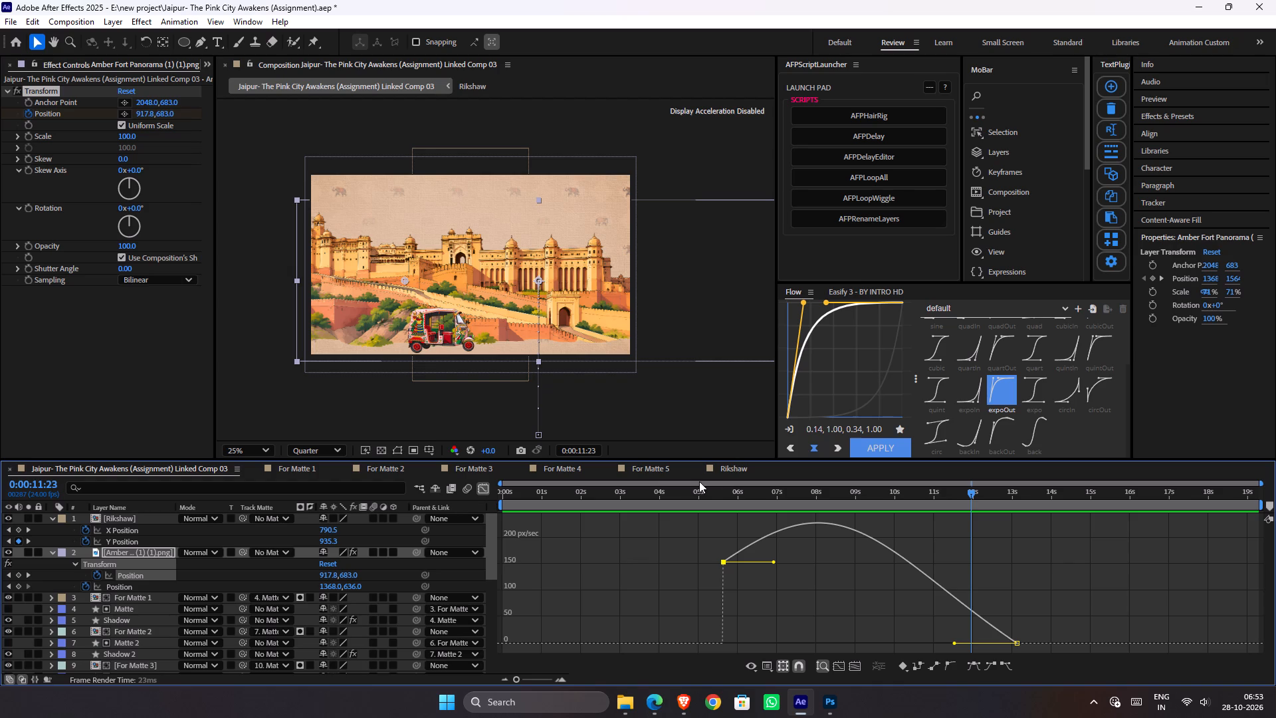
Close the speed graph and review the fort's slide against the rickshaw's movement from 0:00:03:13 and 0:00:04:12.
click(484, 488)
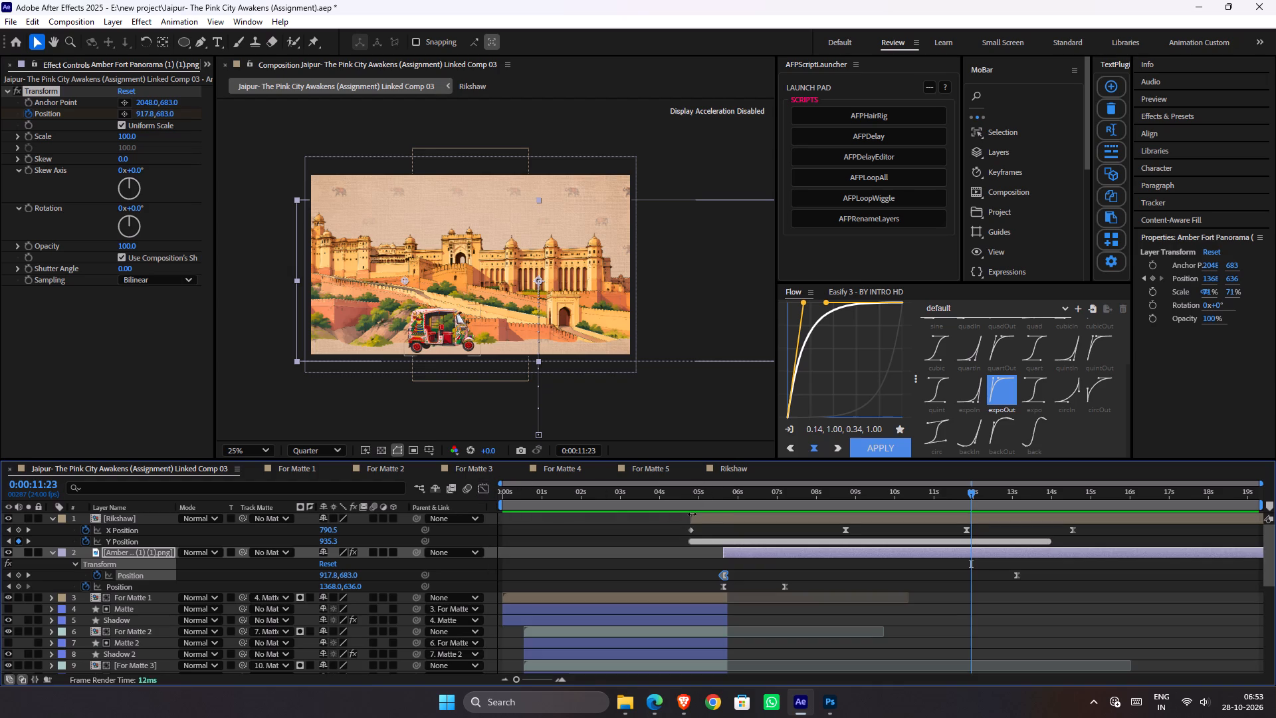
drag(716, 505, 641, 511)
key(space)
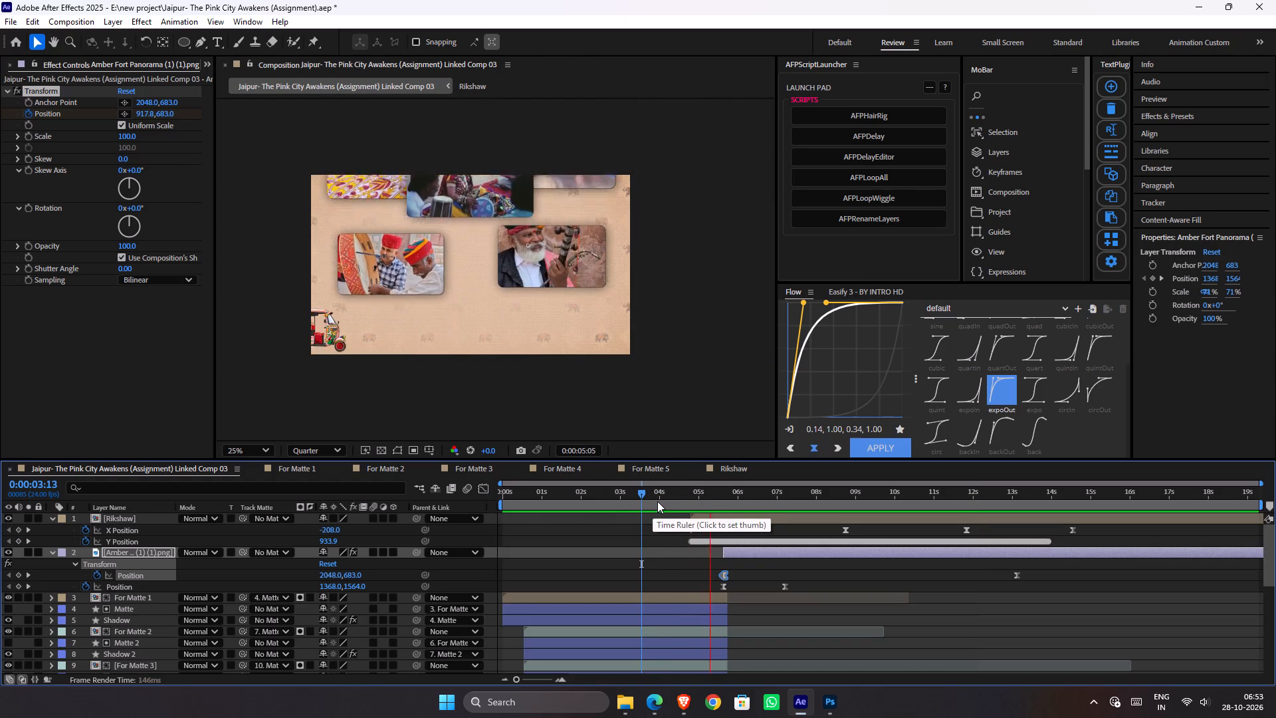
key(space)
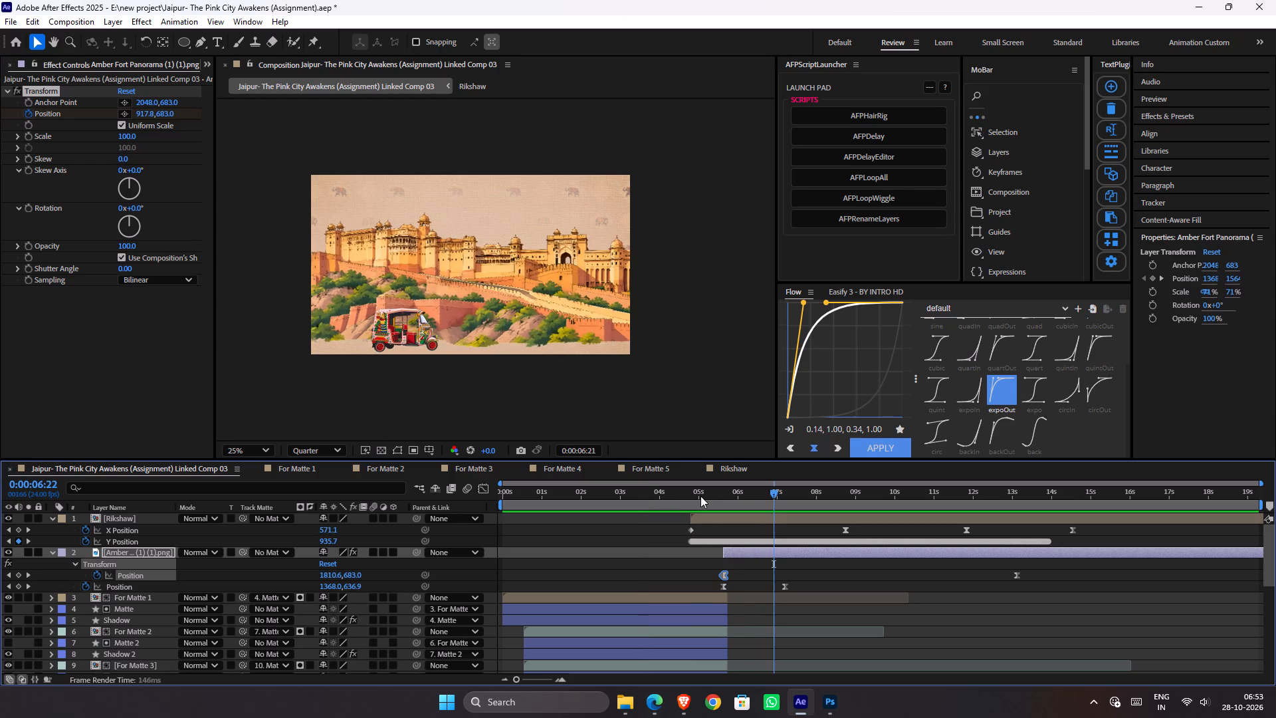
drag(706, 497, 675, 497)
key(space)
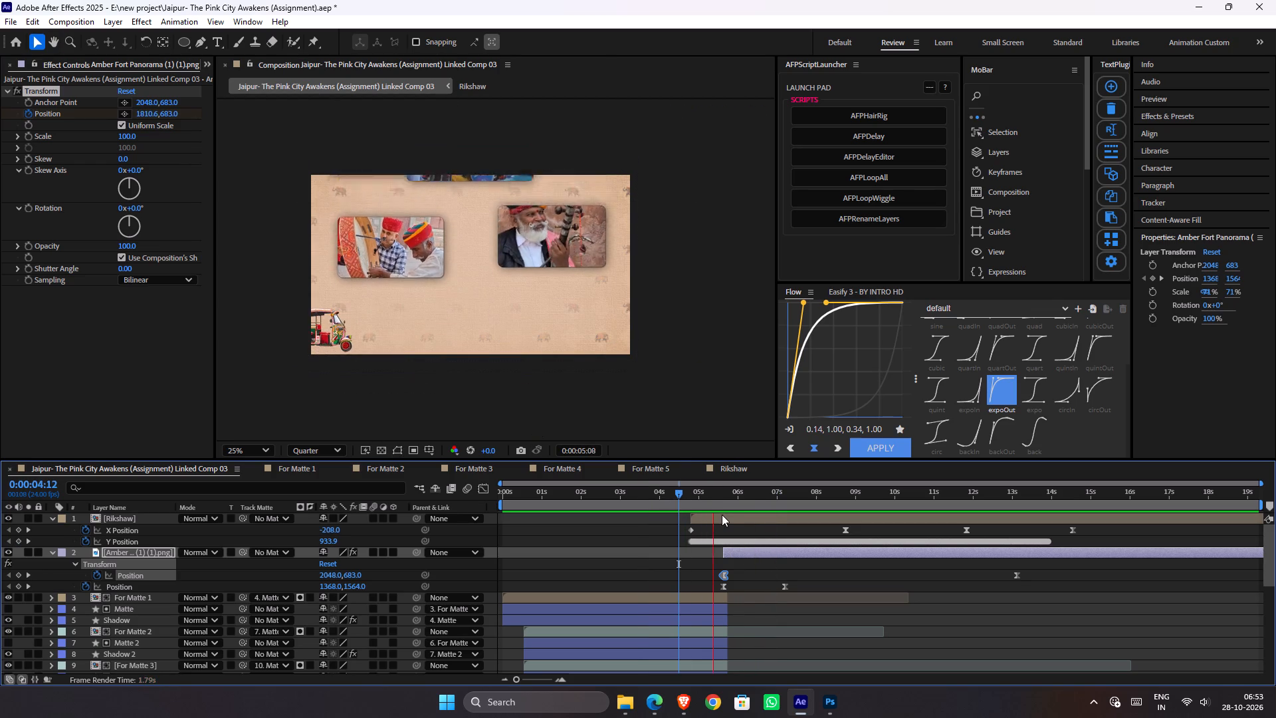
key(space)
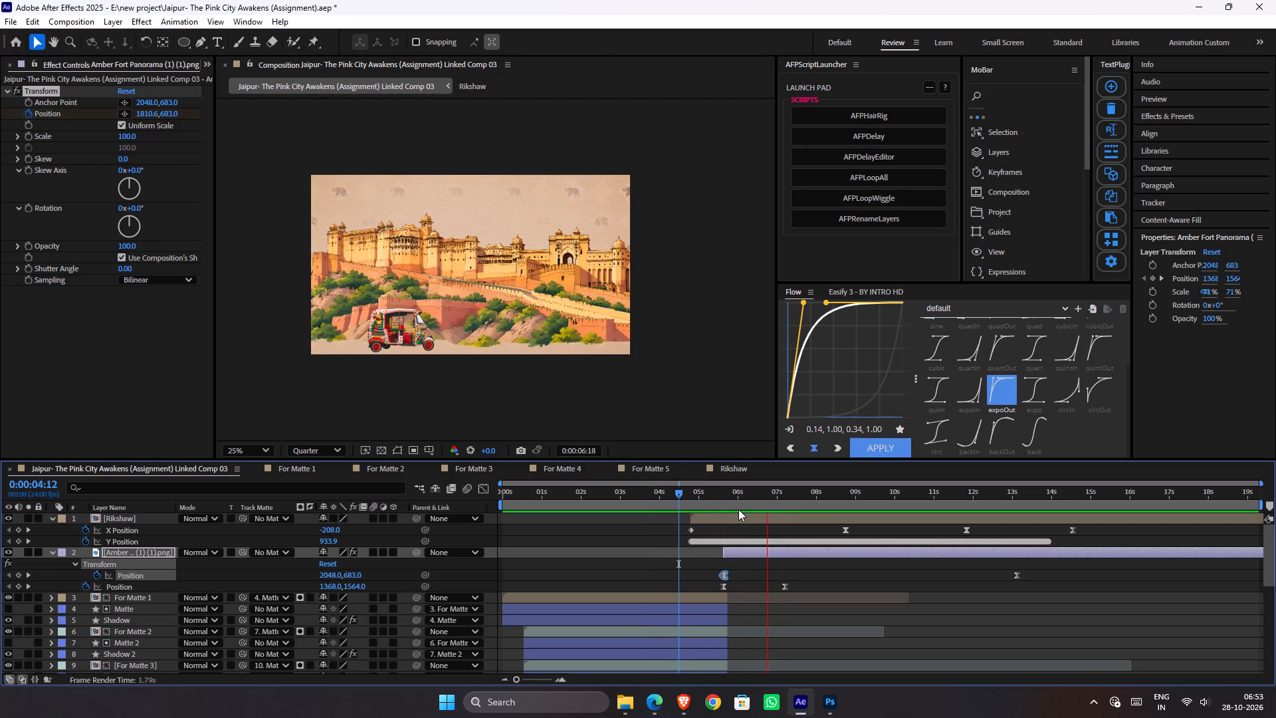
key(space)
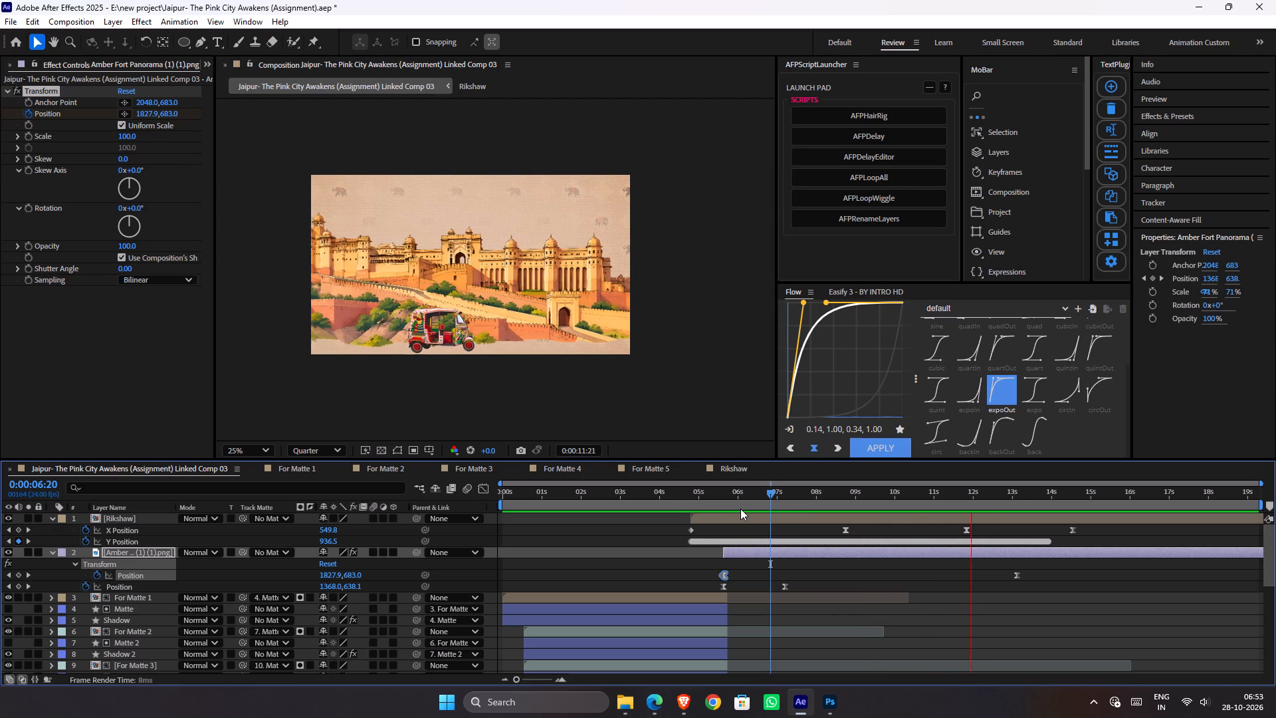
key(space)
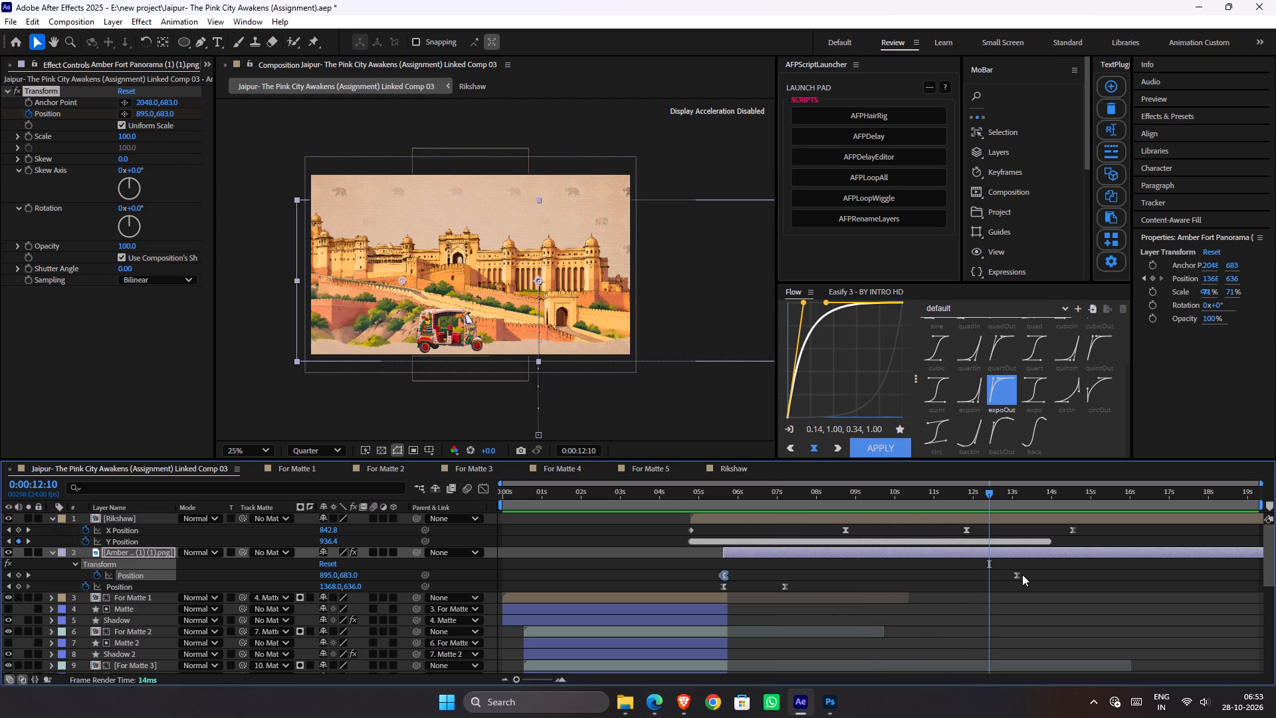
Move the Amber Fort's final Transform Position keyframe to 0:00:16:14 for a slower slide and preview from 0:00:04:21.
drag(1017, 575, 1083, 572)
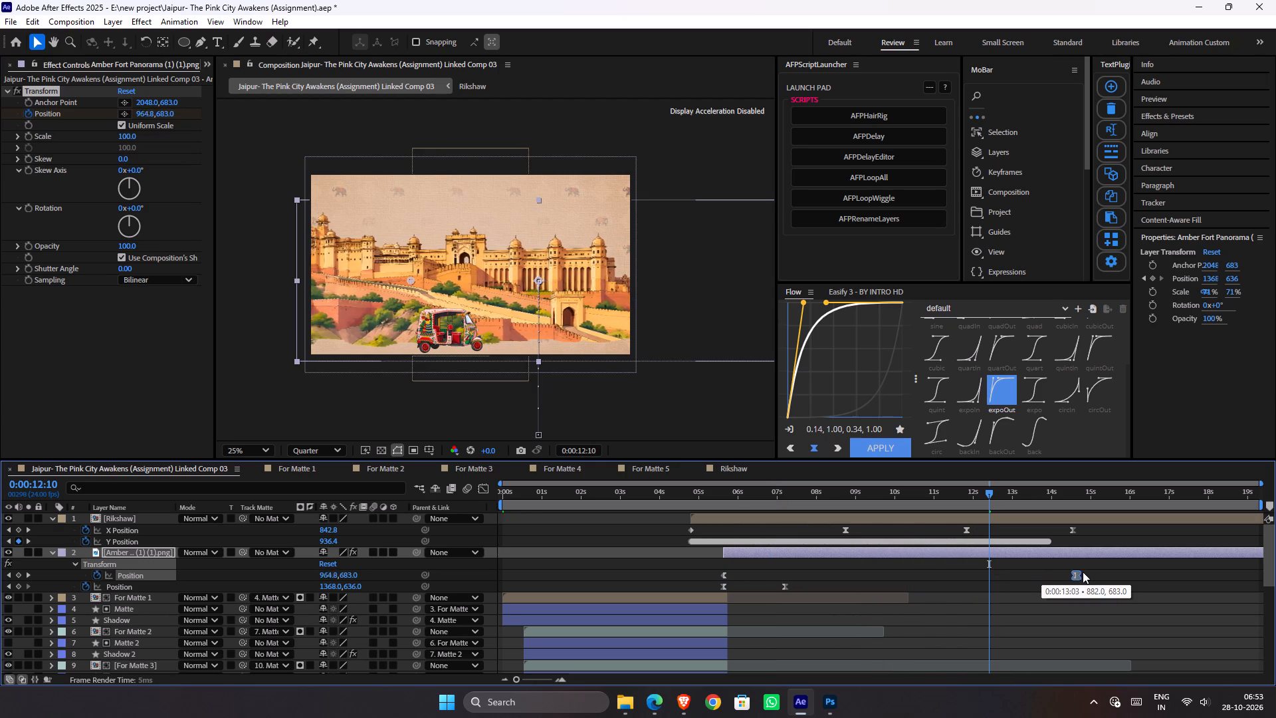
drag(1083, 572, 1153, 572)
key(space)
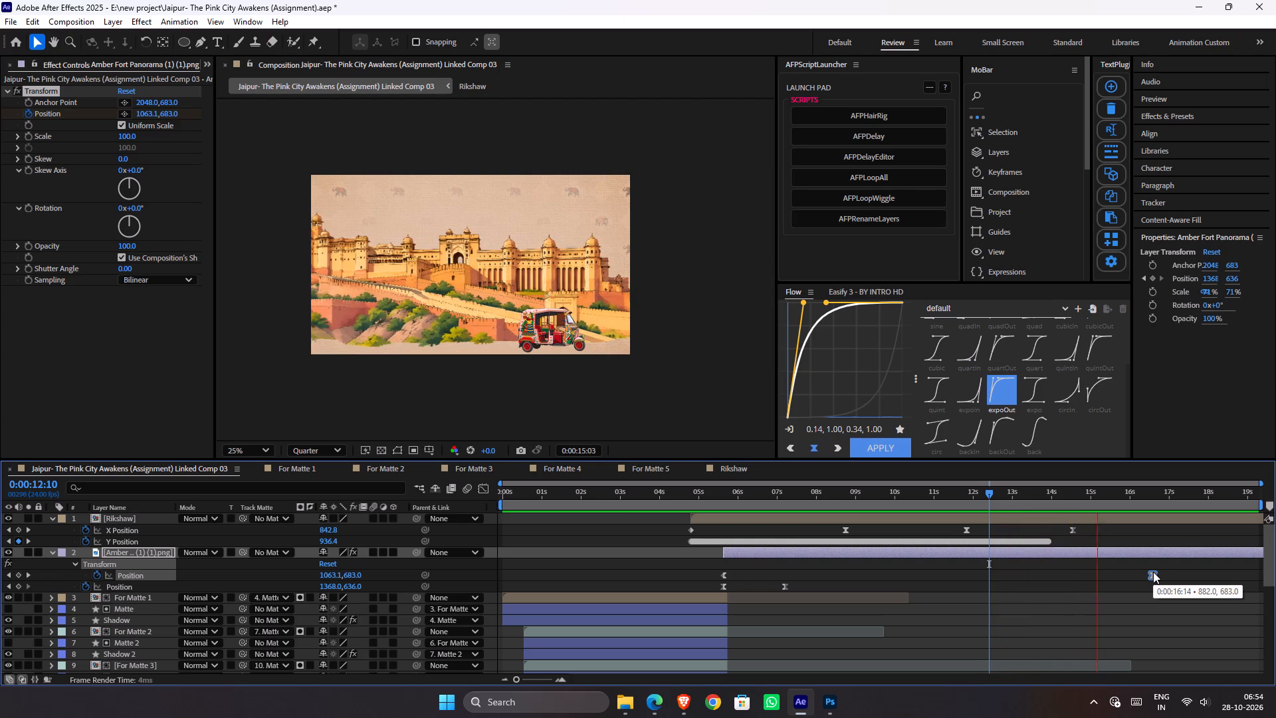
key(space)
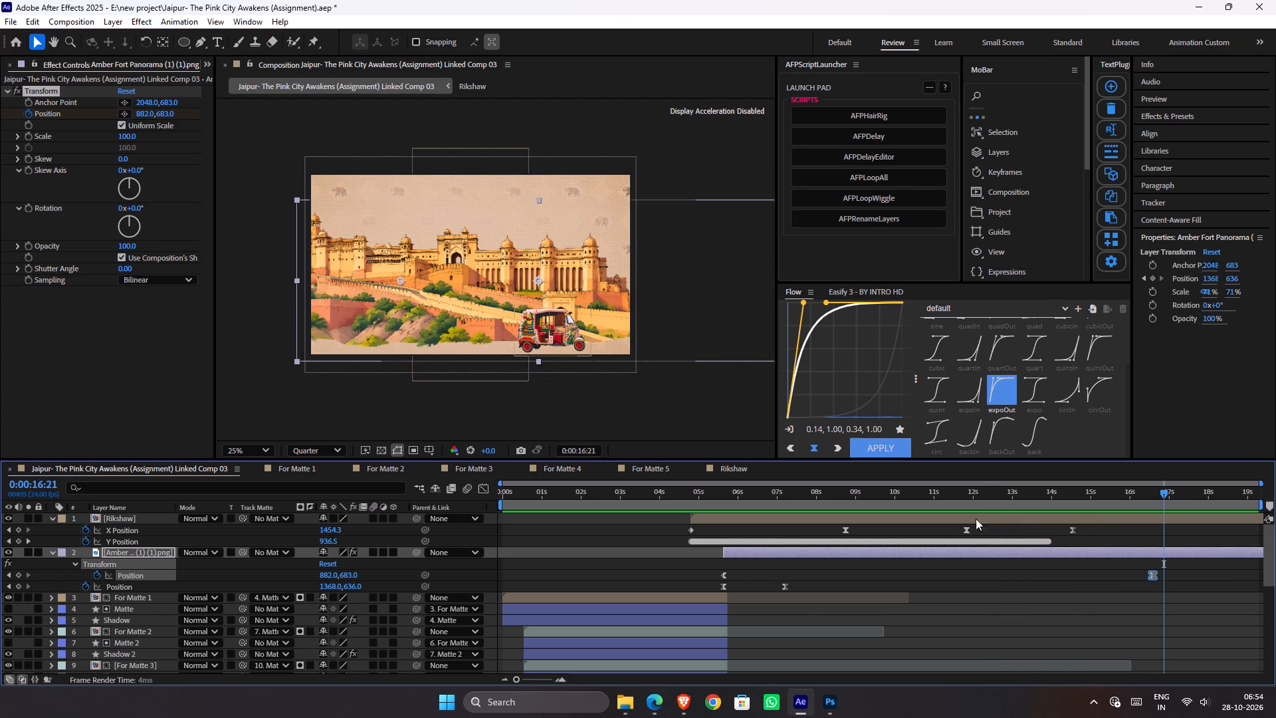
drag(876, 493, 694, 520)
key(space)
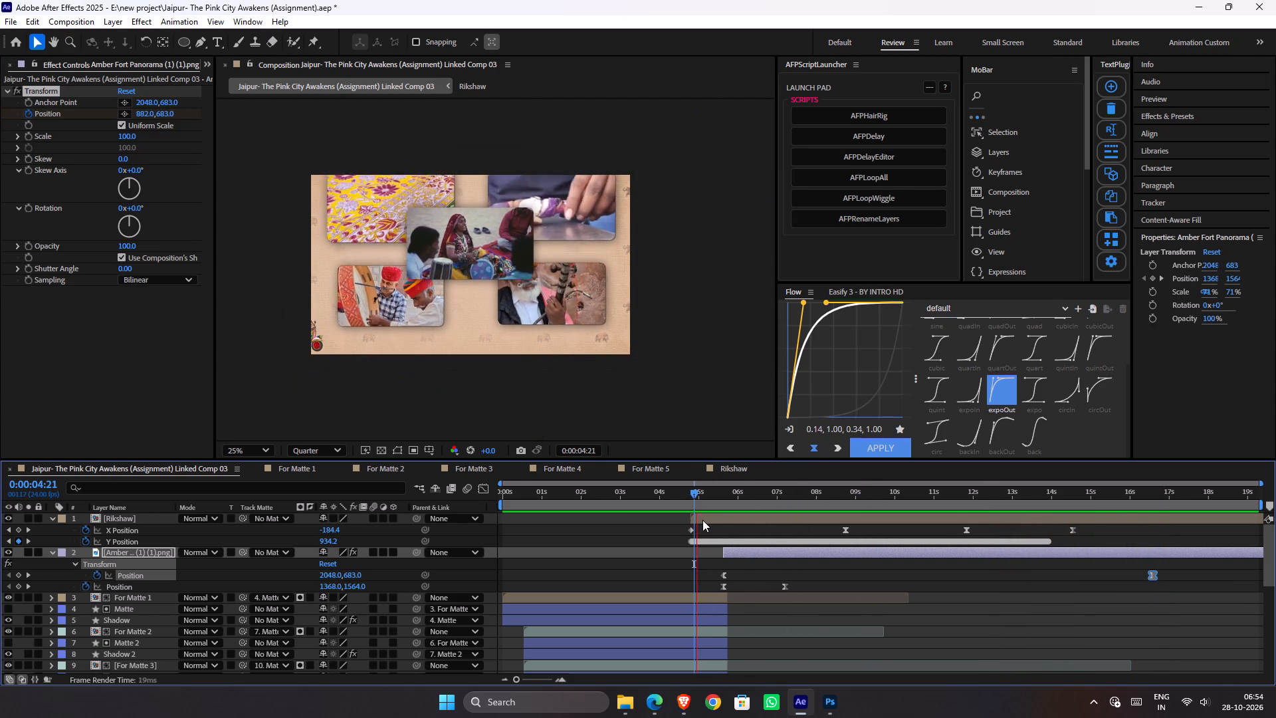
key(space)
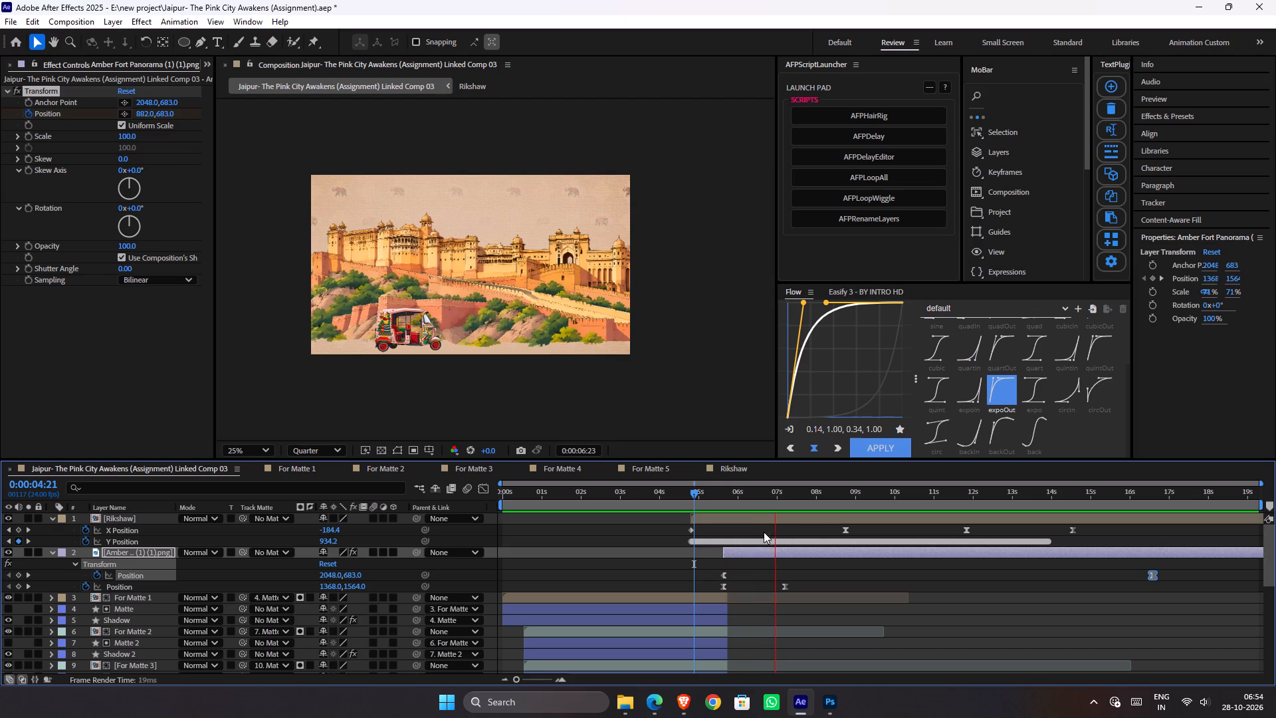
Save the project.
key(ctrl+s)
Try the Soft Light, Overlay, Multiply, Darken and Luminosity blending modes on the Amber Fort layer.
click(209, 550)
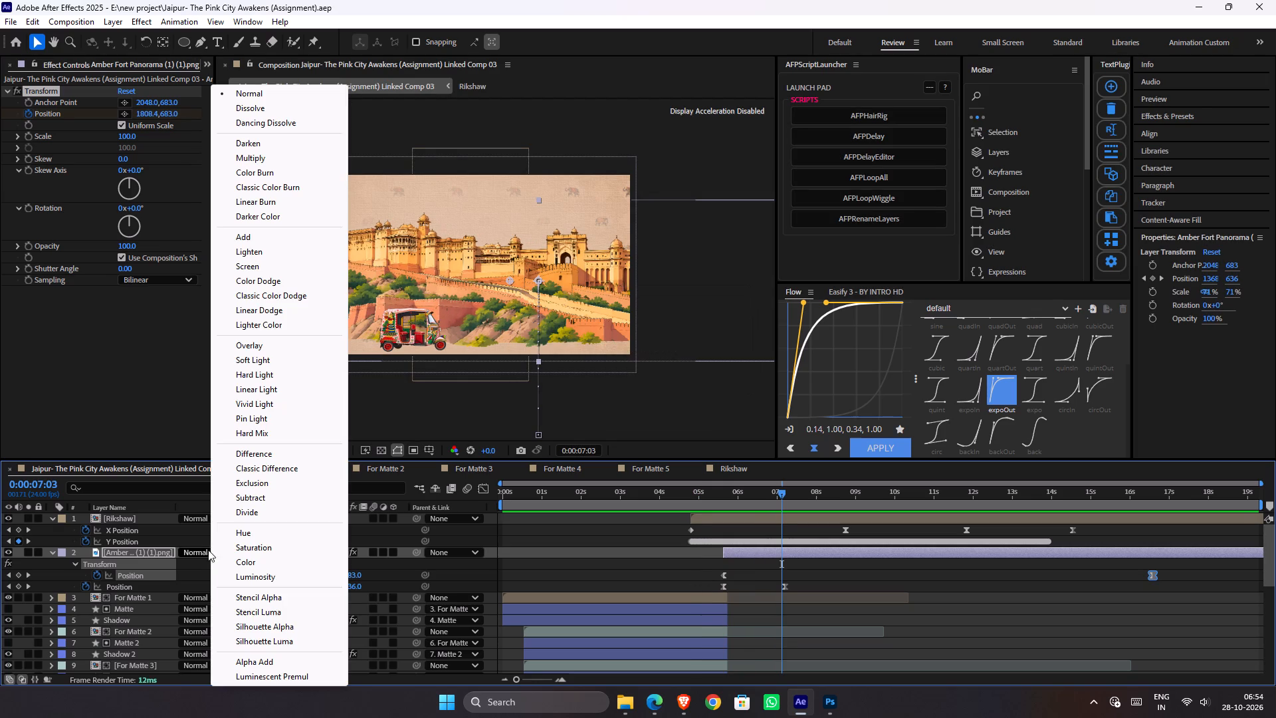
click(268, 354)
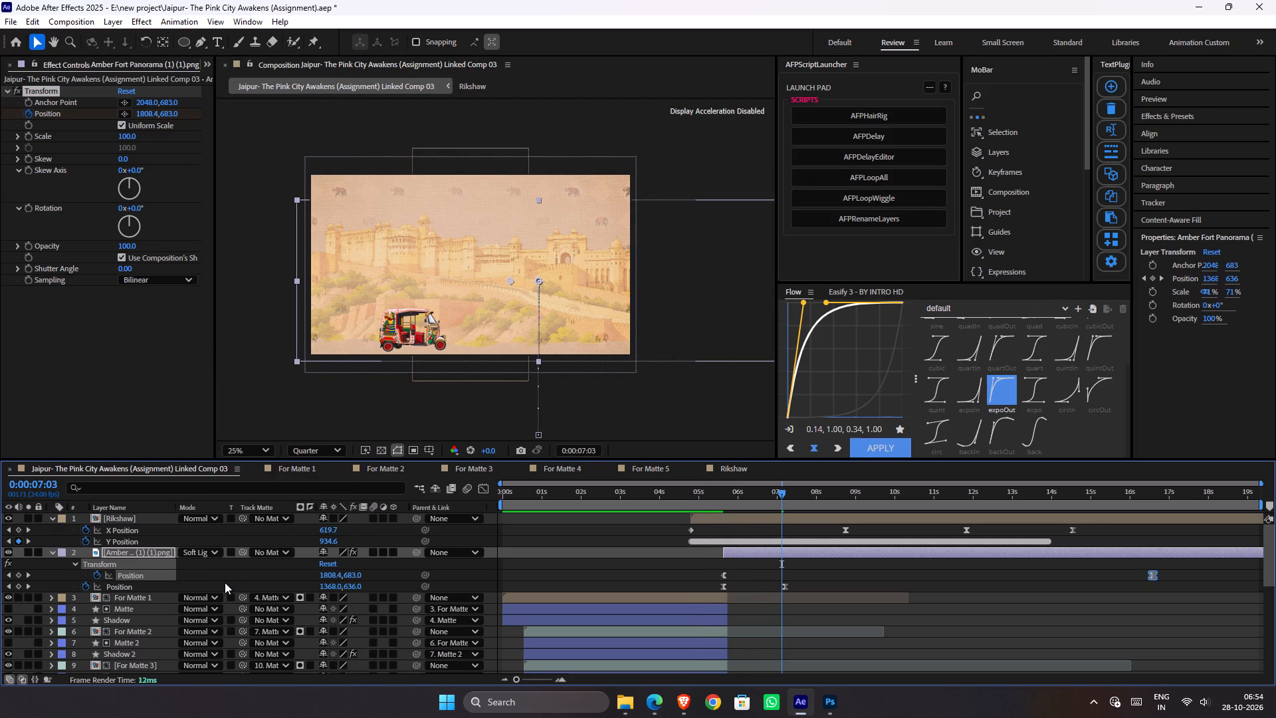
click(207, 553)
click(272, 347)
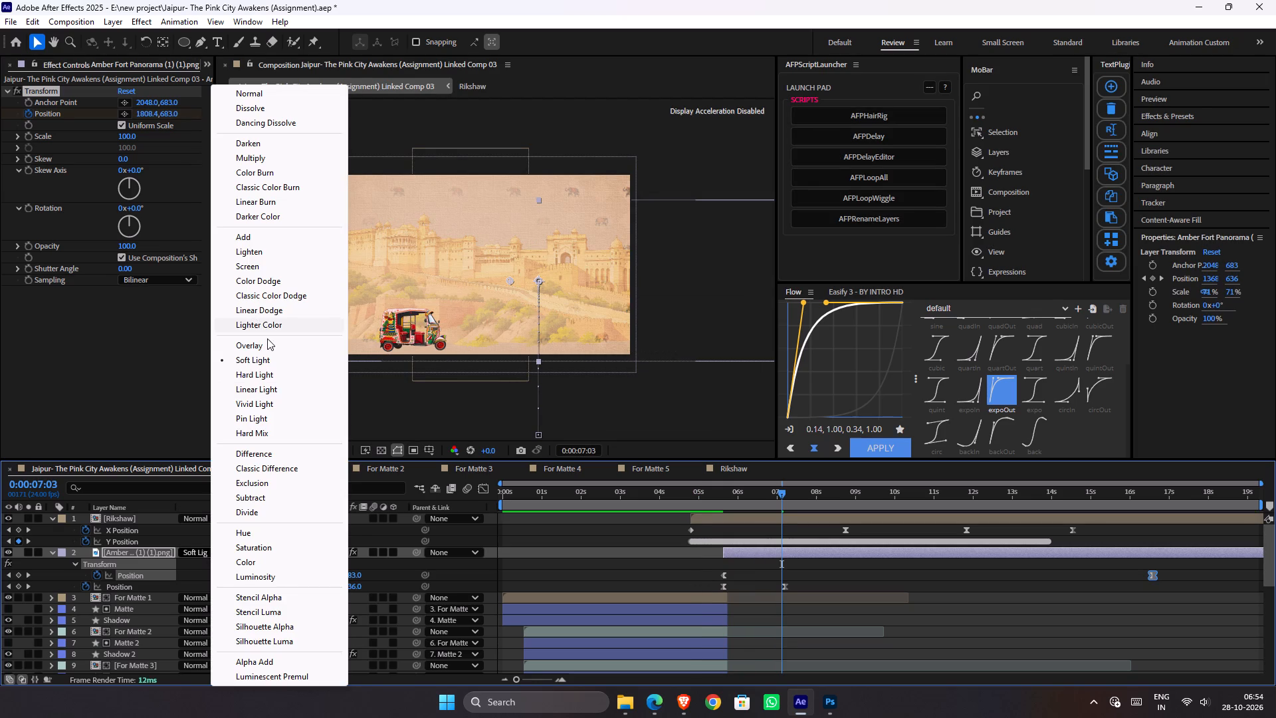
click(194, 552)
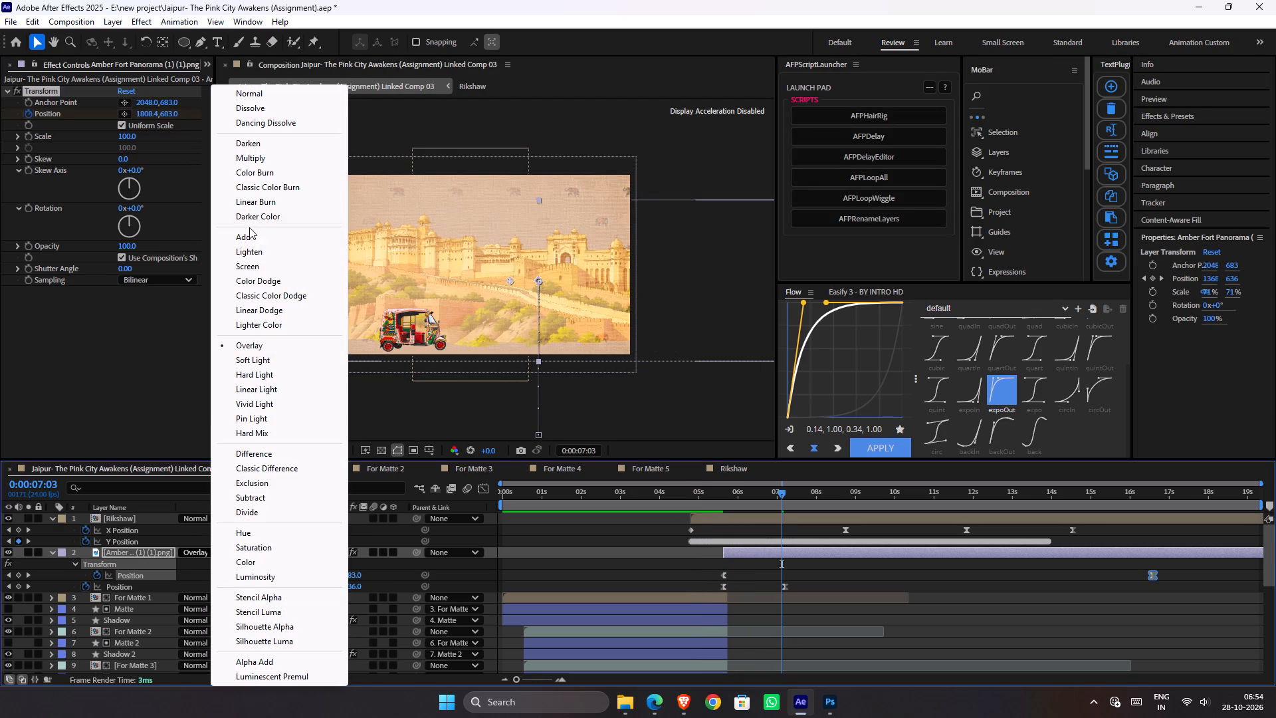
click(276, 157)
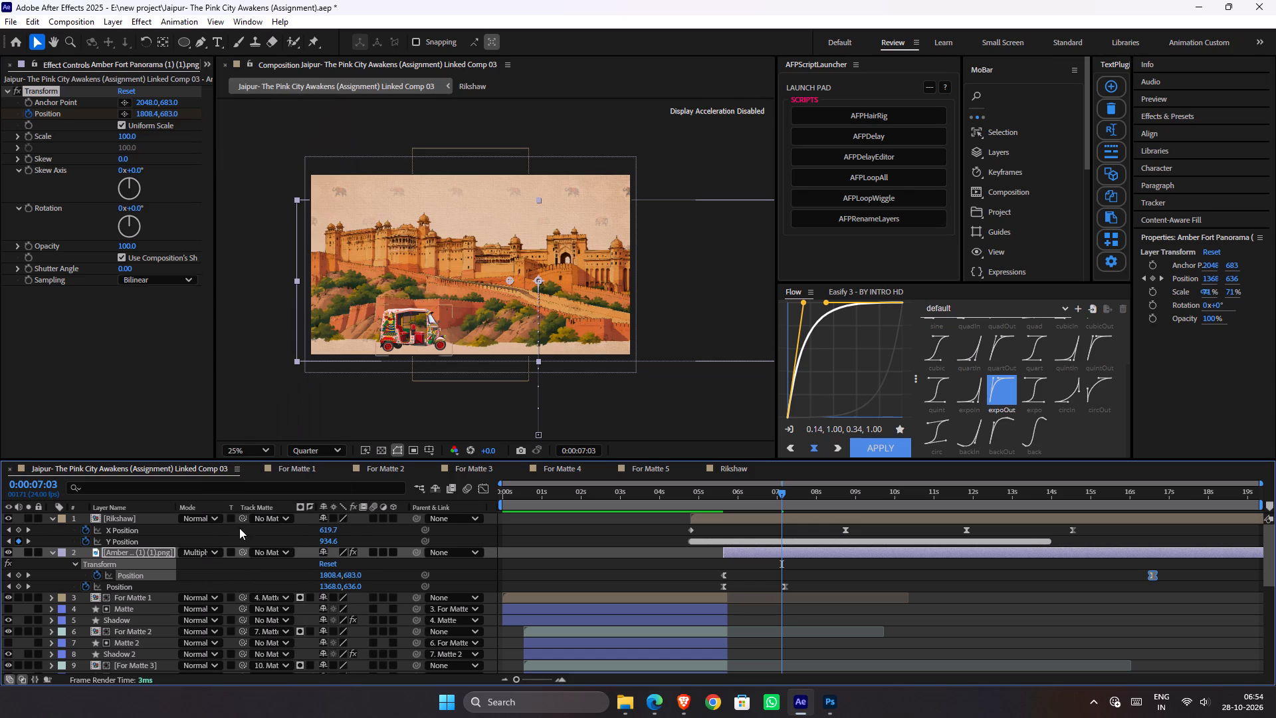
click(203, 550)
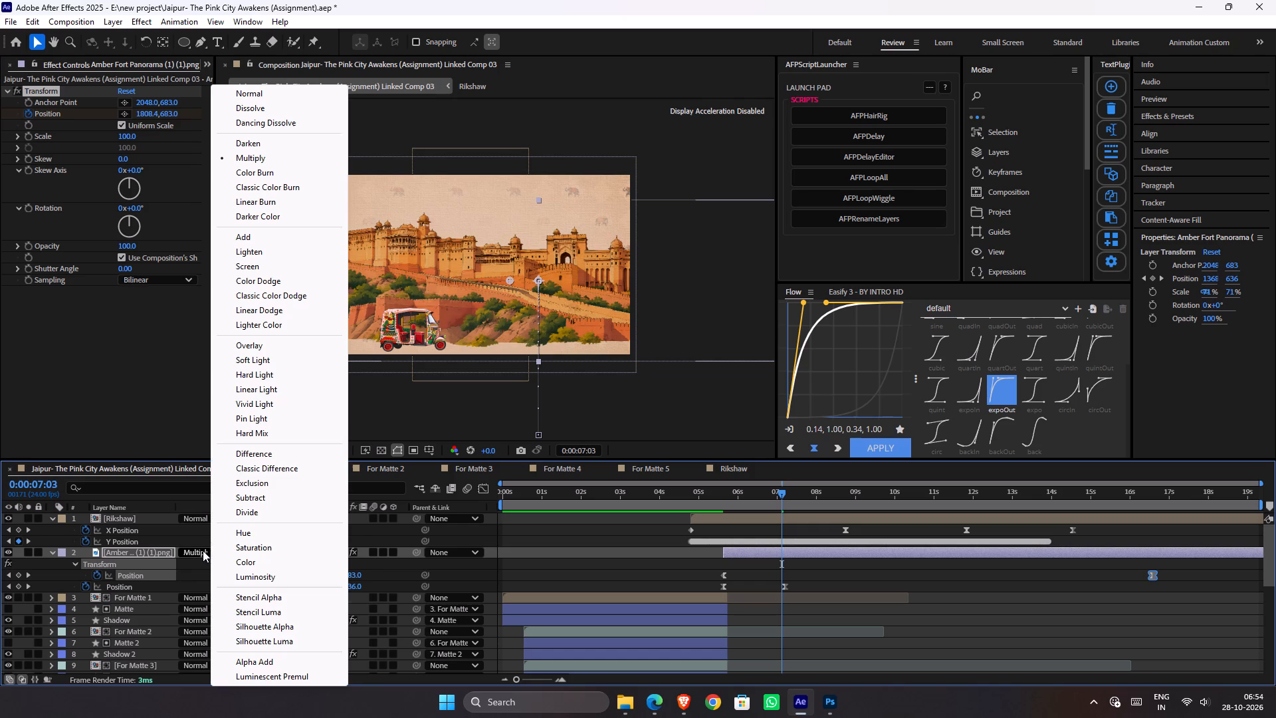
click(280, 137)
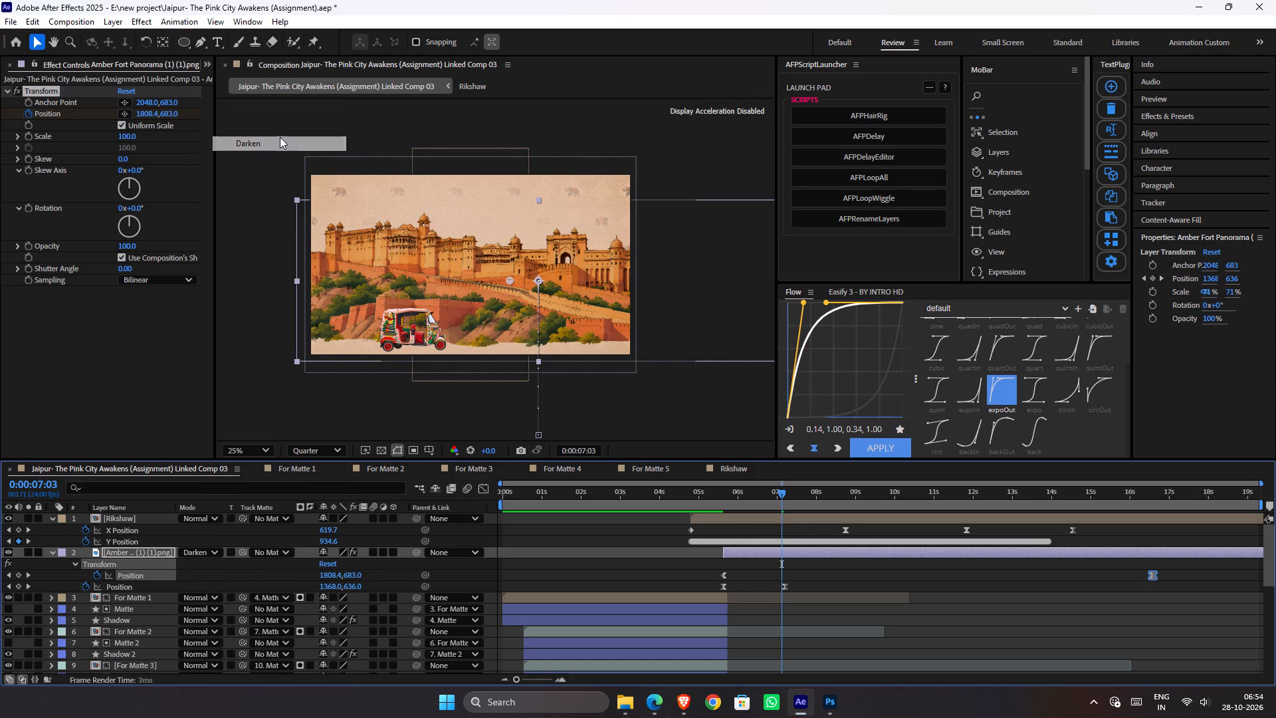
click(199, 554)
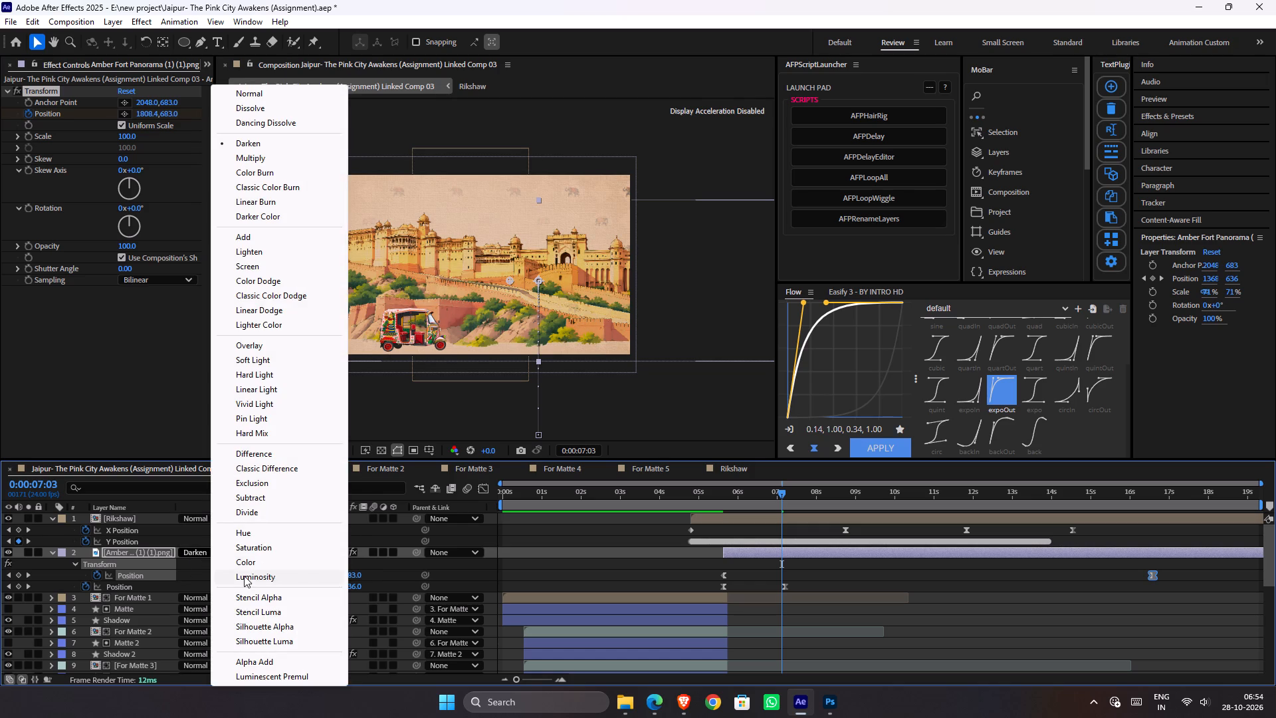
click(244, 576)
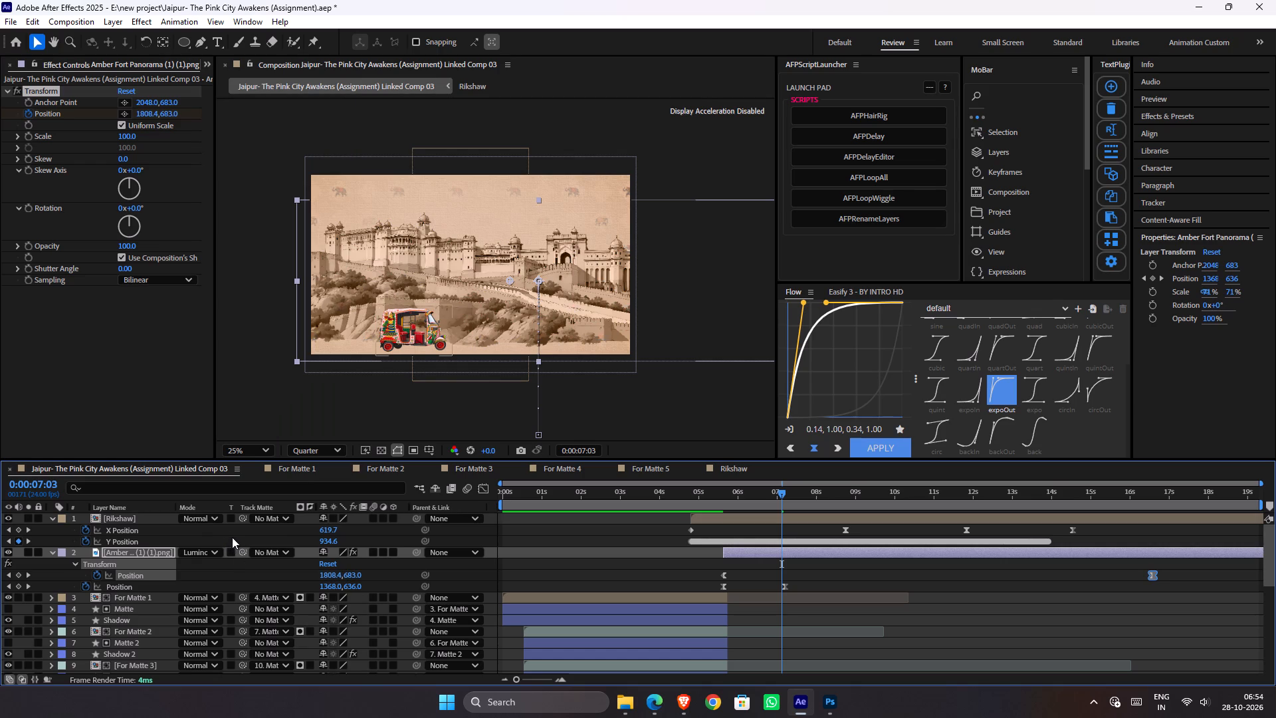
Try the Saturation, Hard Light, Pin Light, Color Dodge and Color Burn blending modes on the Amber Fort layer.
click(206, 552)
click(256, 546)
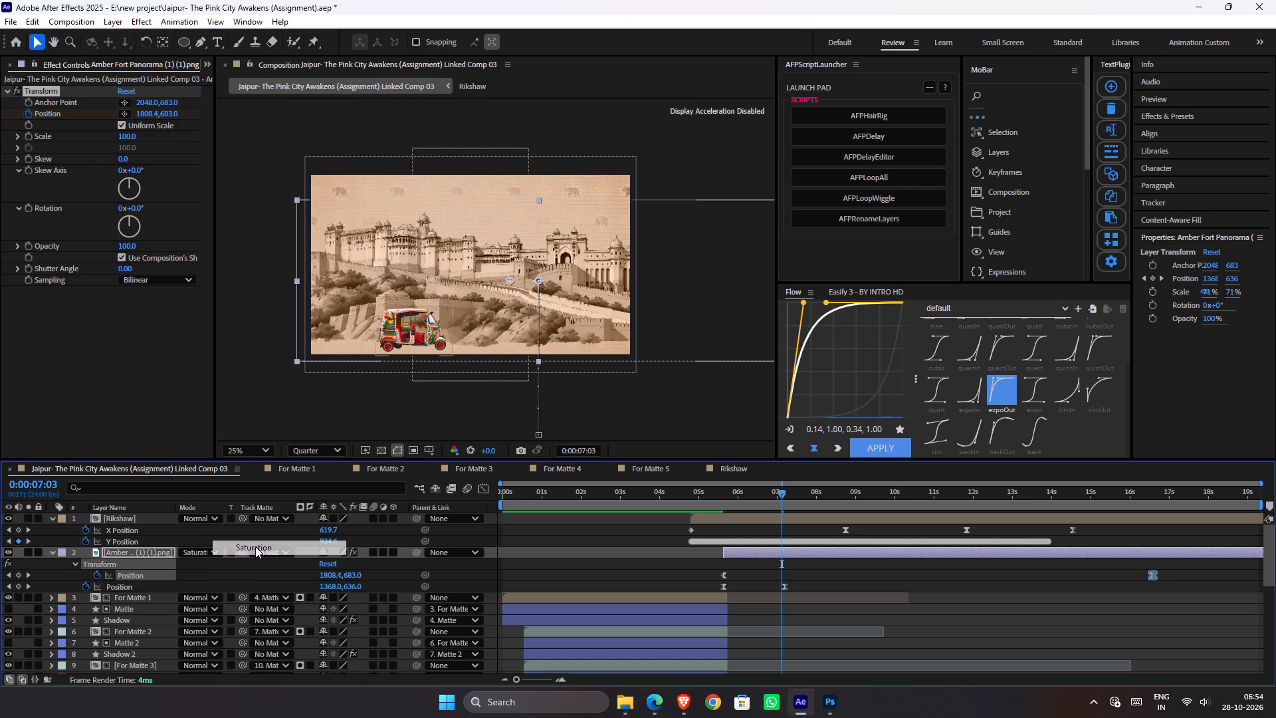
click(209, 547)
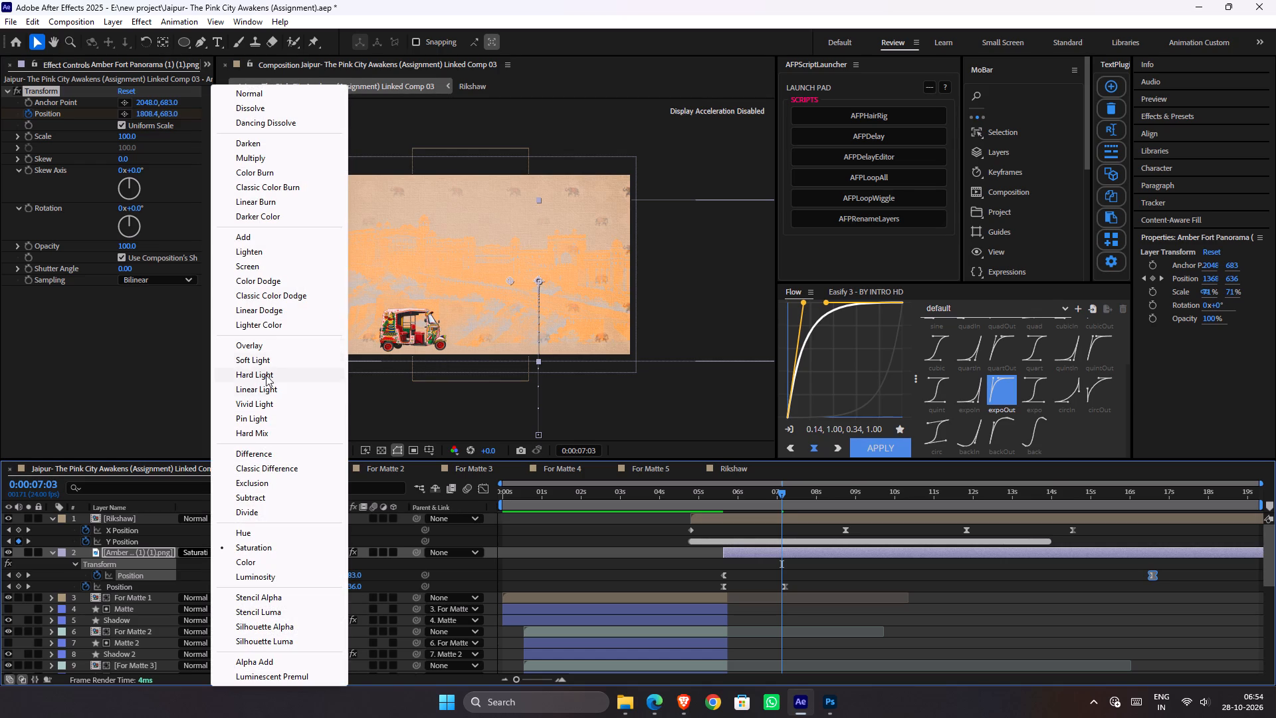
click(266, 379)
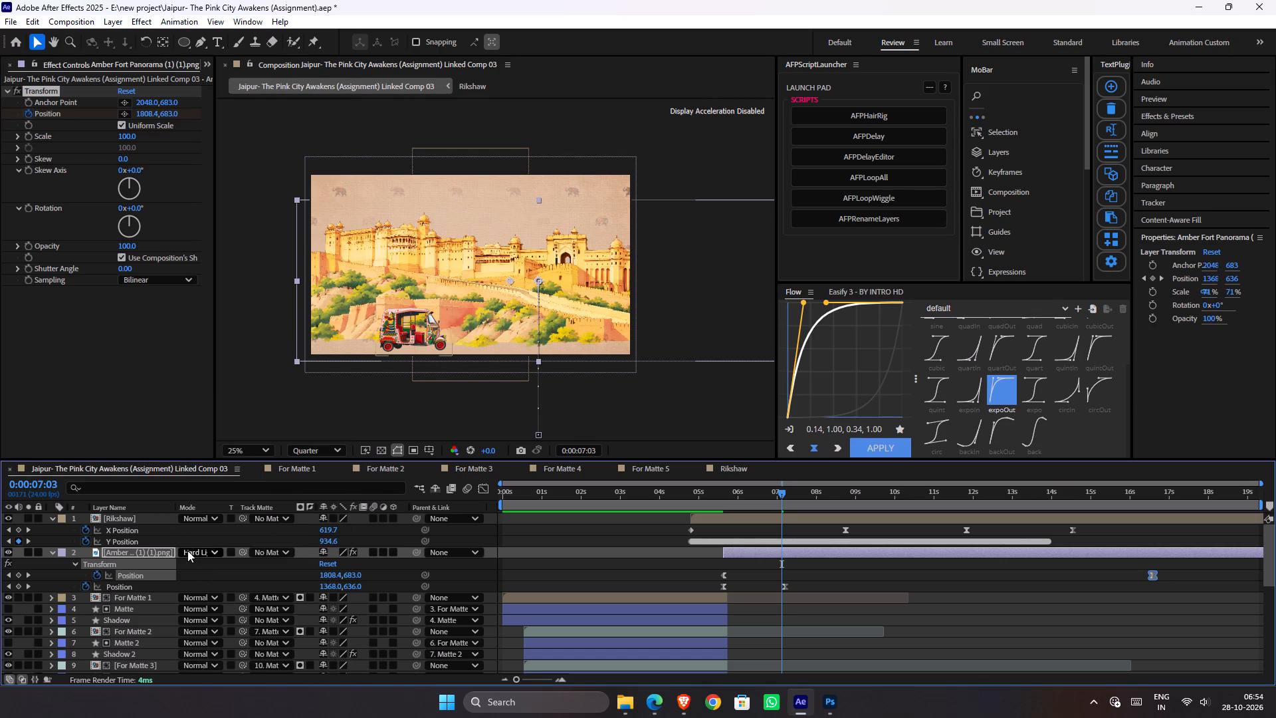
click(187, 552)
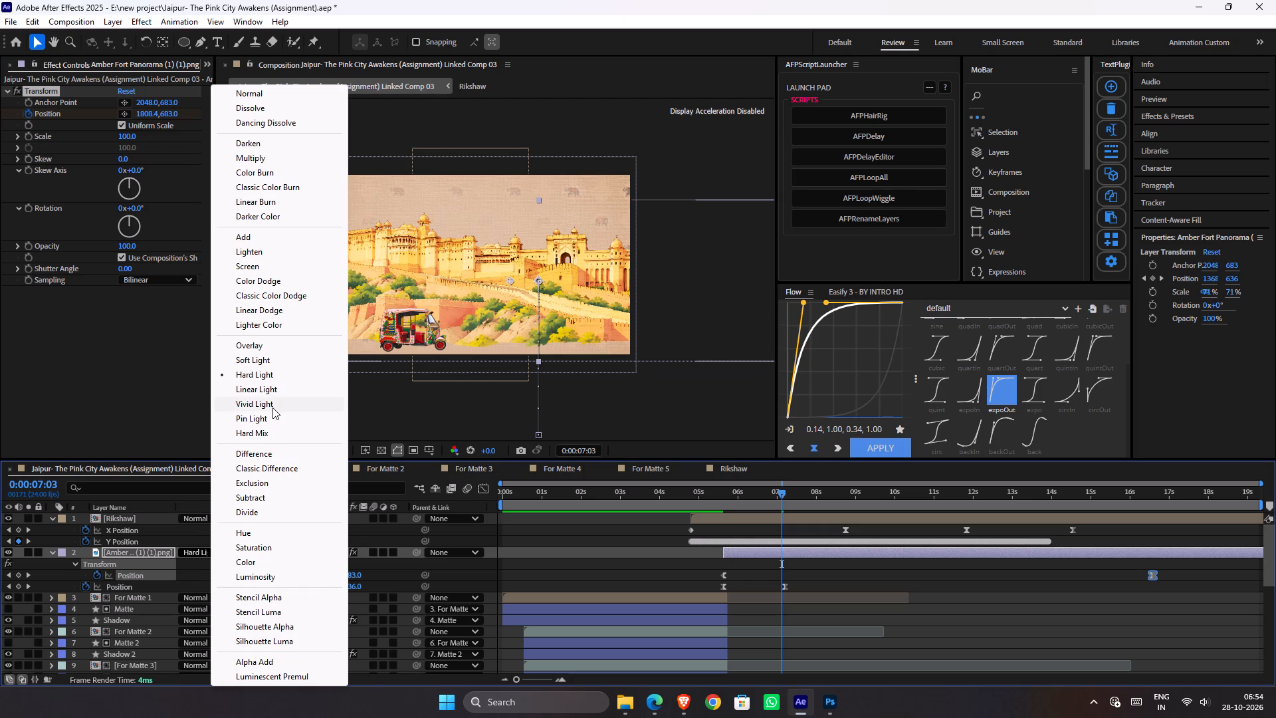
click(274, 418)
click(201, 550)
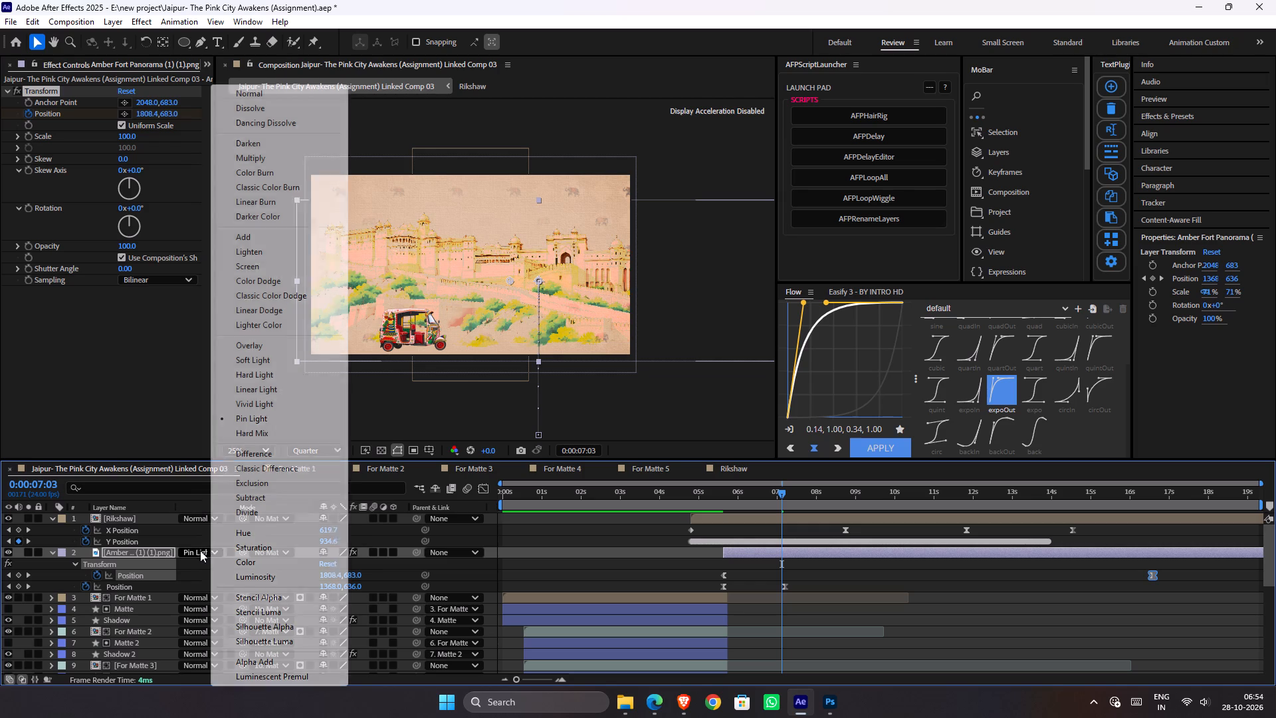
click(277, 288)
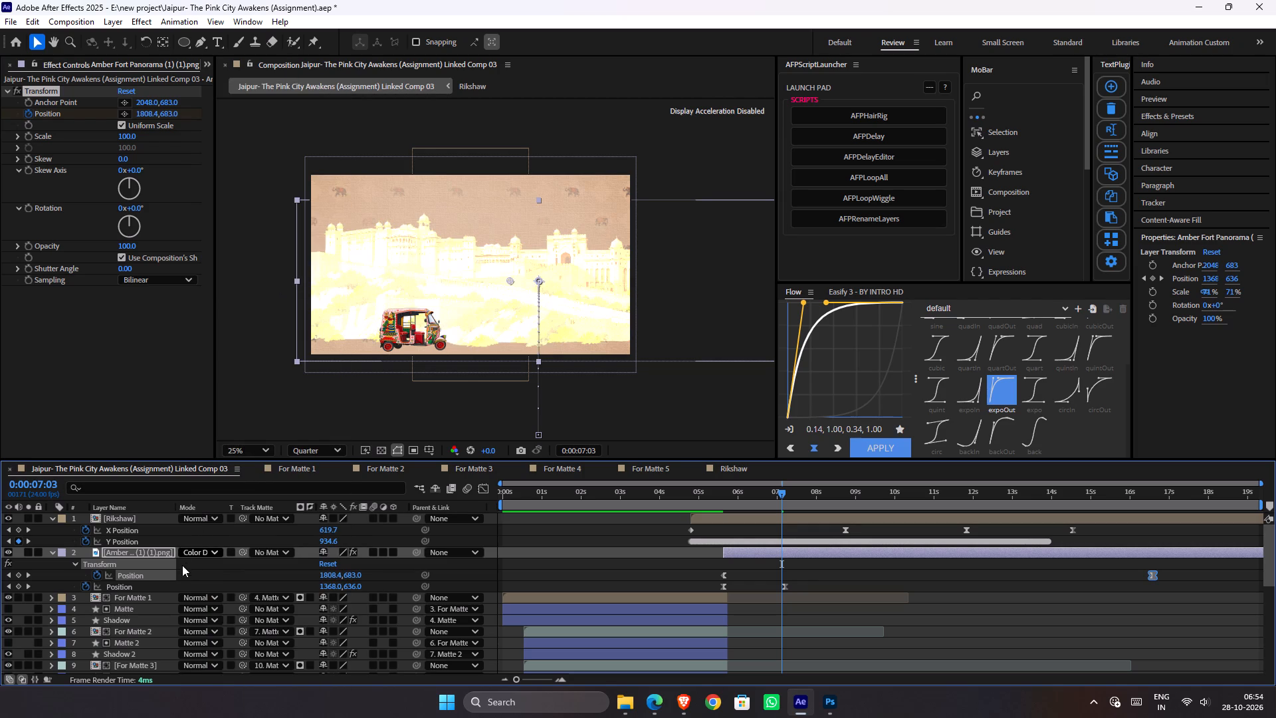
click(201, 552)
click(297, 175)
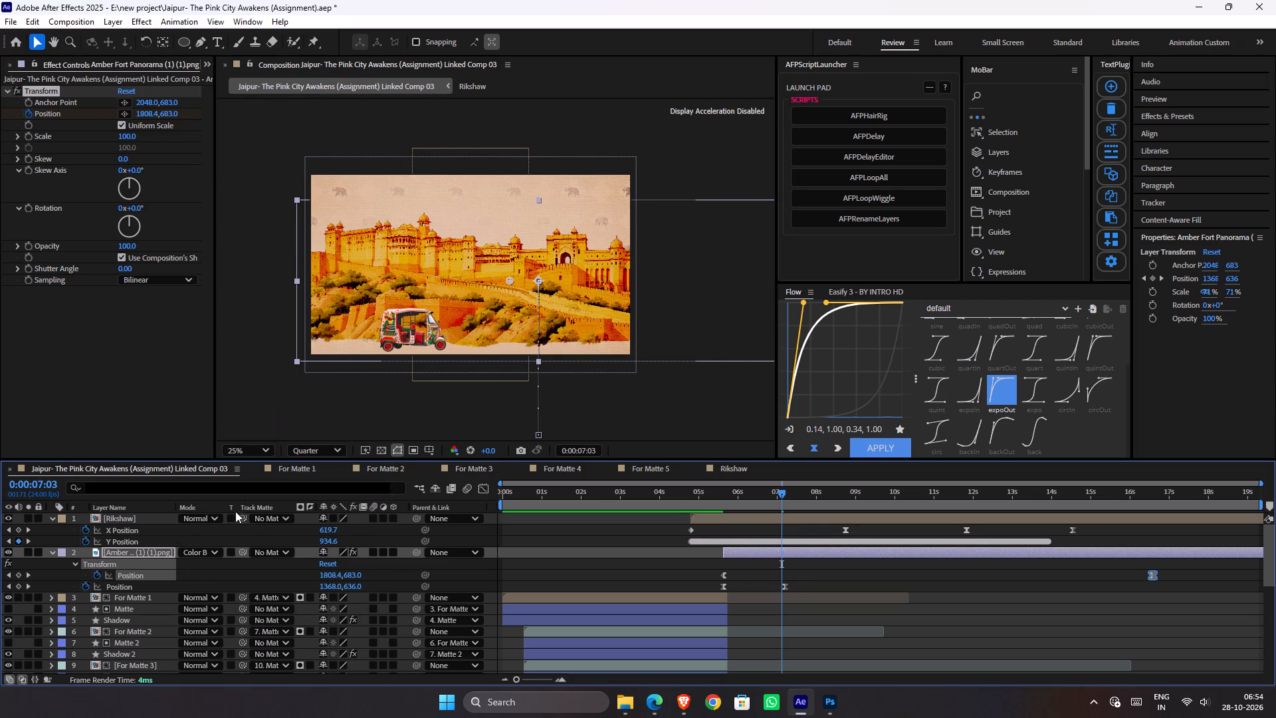
Set the Amber Fort layer's blending mode to Multiply.
click(205, 548)
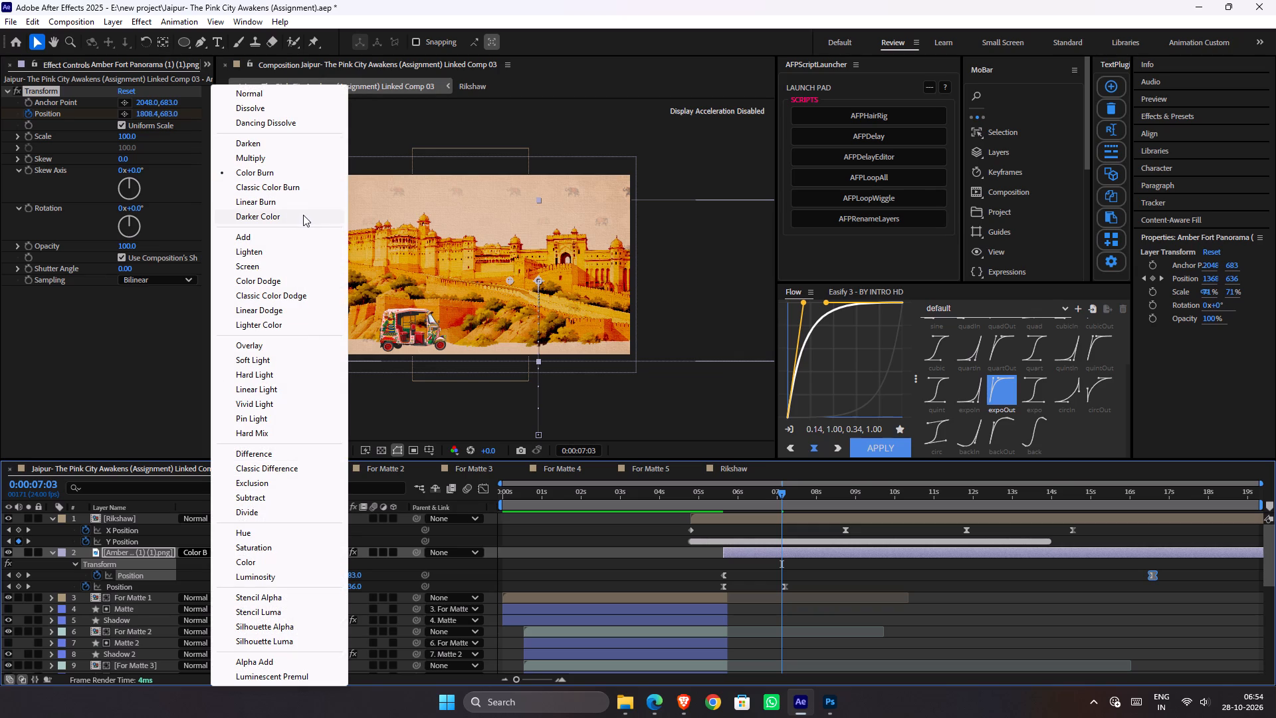
click(297, 159)
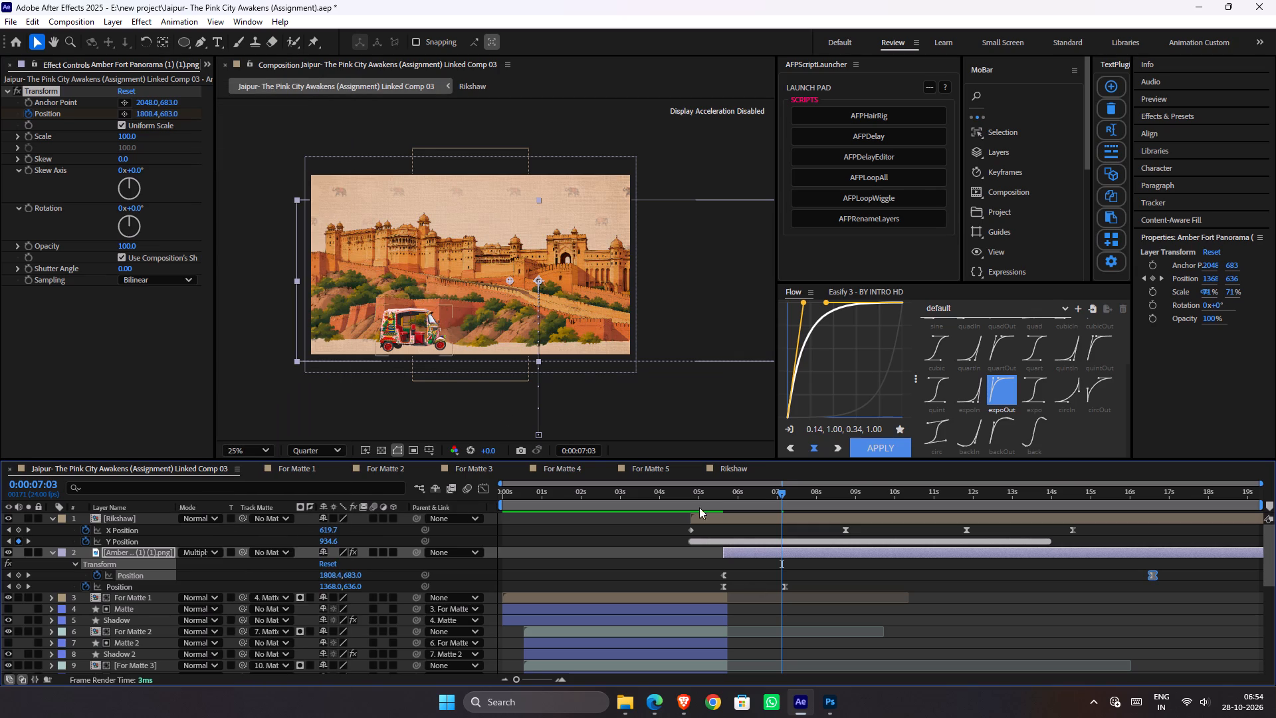
Preview the composition from about 0:00:05:03 to check the Multiply-blended Amber Fort sliding behind the rickshaw.
drag(742, 493, 704, 497)
key(space)
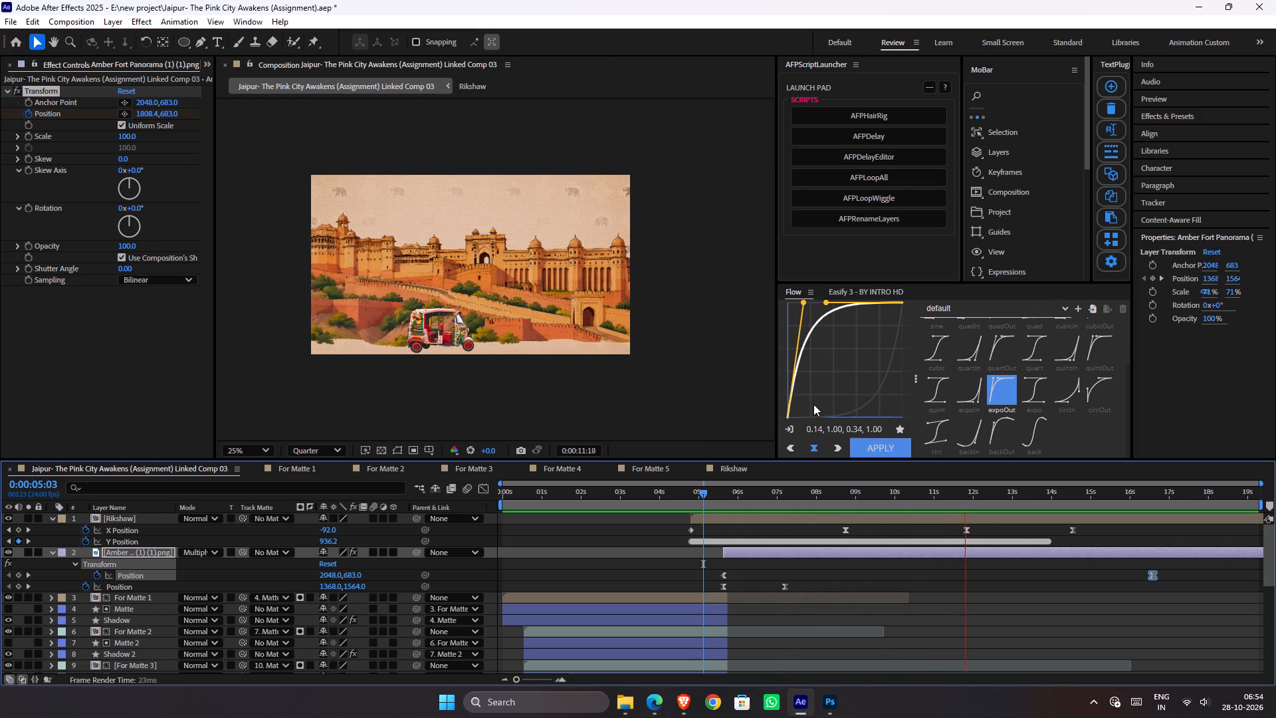
key(space)
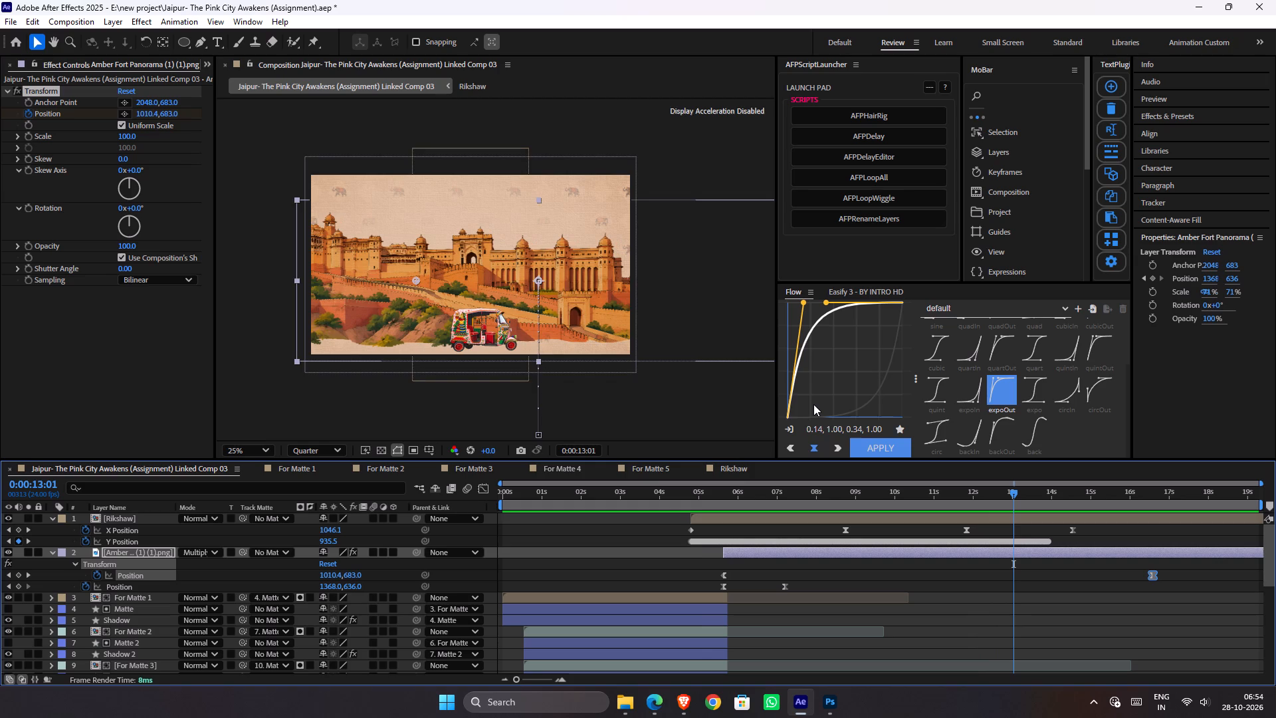
key(space)
key(space)
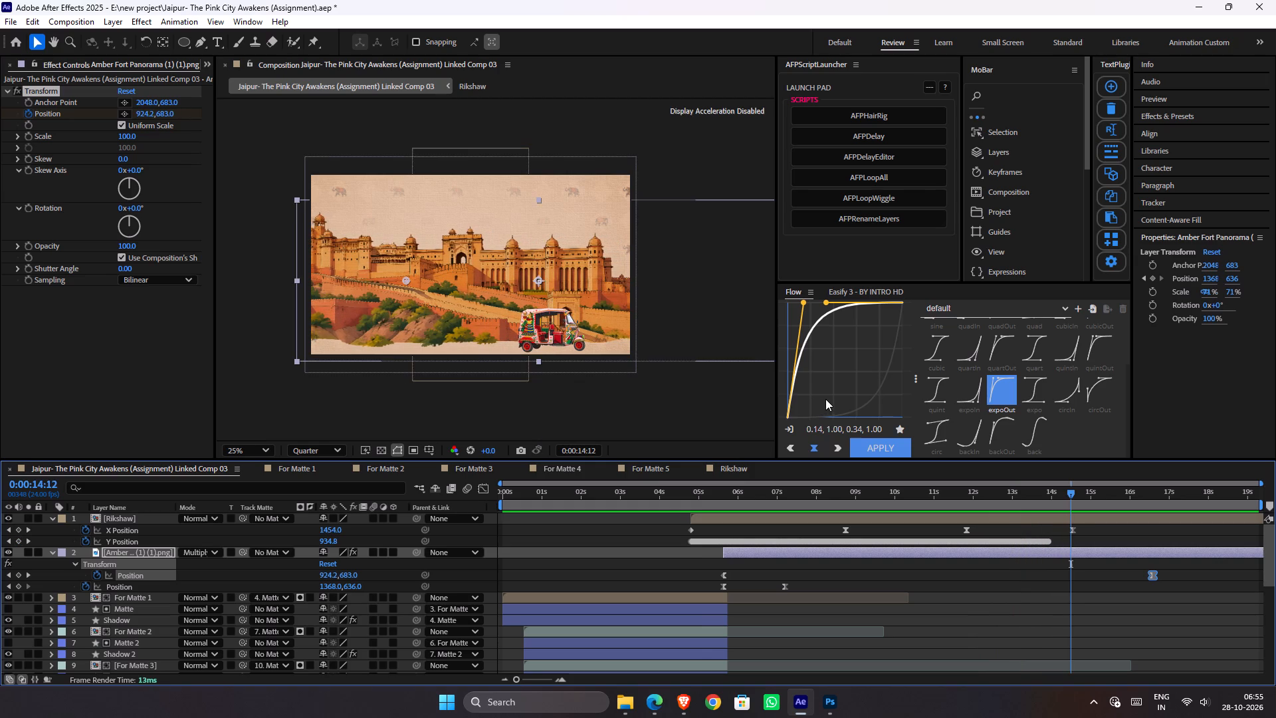
Save the project.
key(ctrl+s)
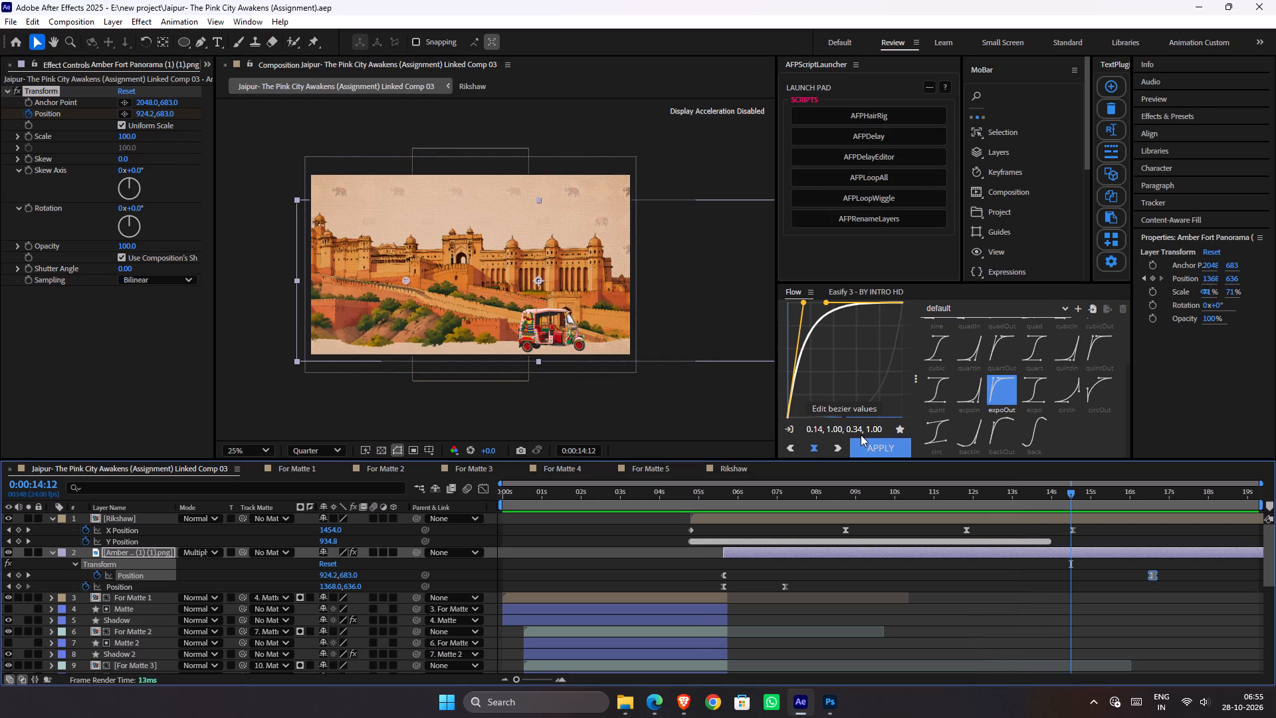
Preview the transition from the photo collage to the Amber Fort scene, starting at about 0:00:04:17.
drag(740, 498, 702, 501)
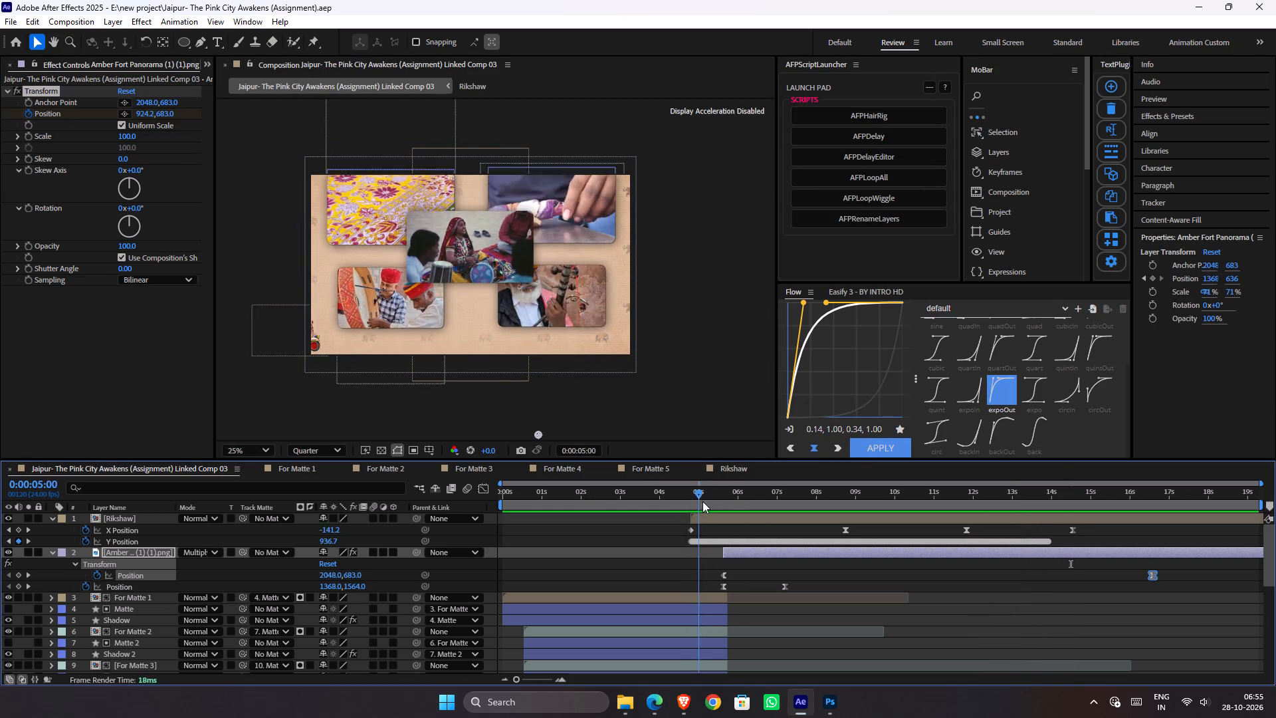
drag(702, 501, 687, 493)
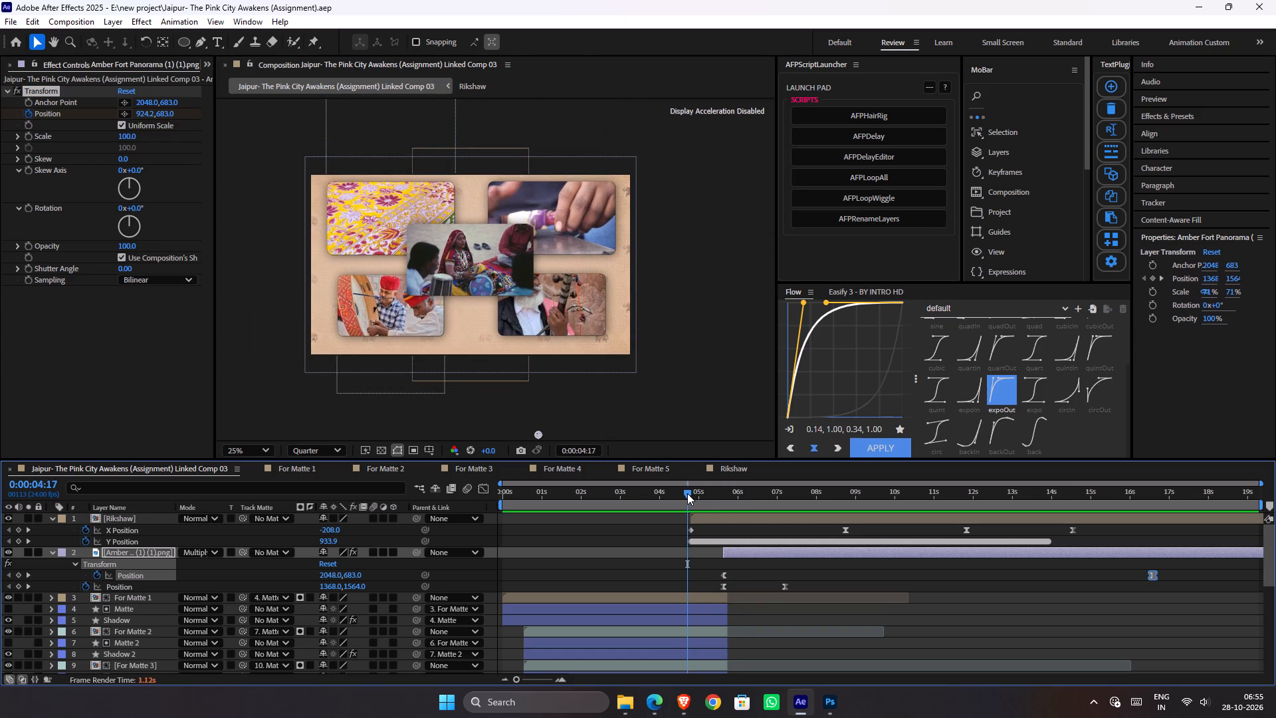
key(space)
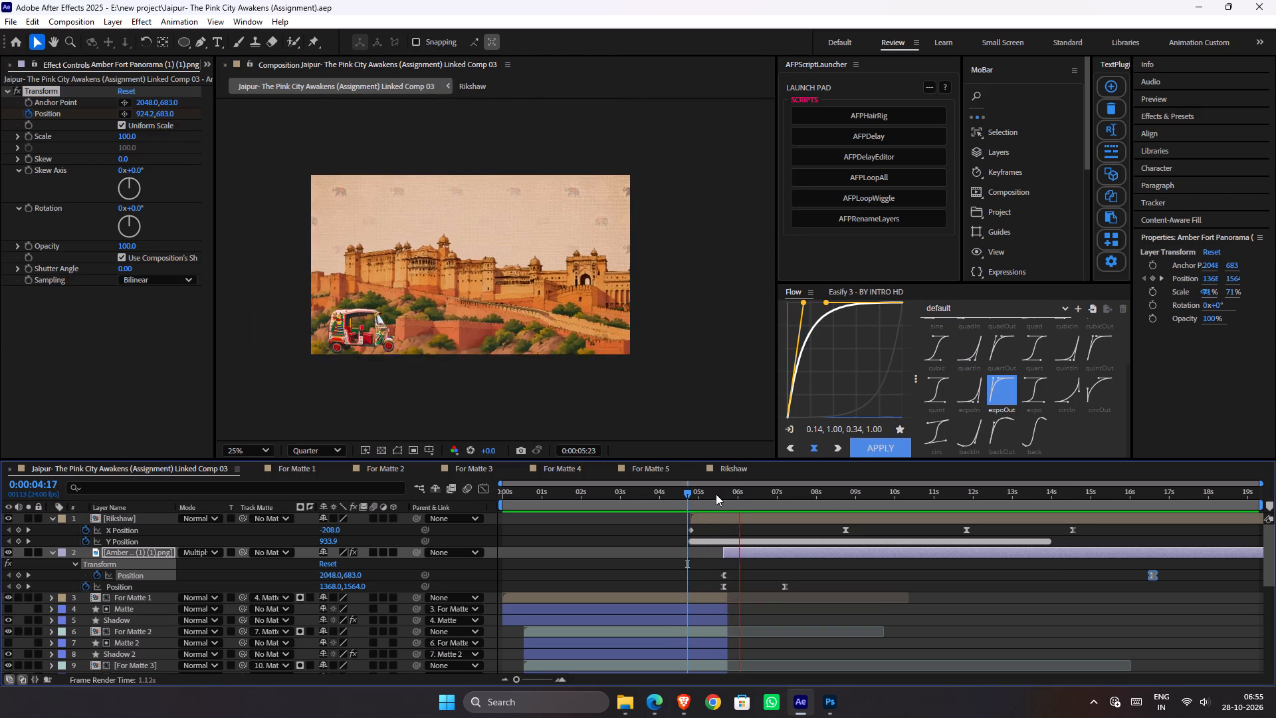
key(space)
drag(726, 491, 720, 492)
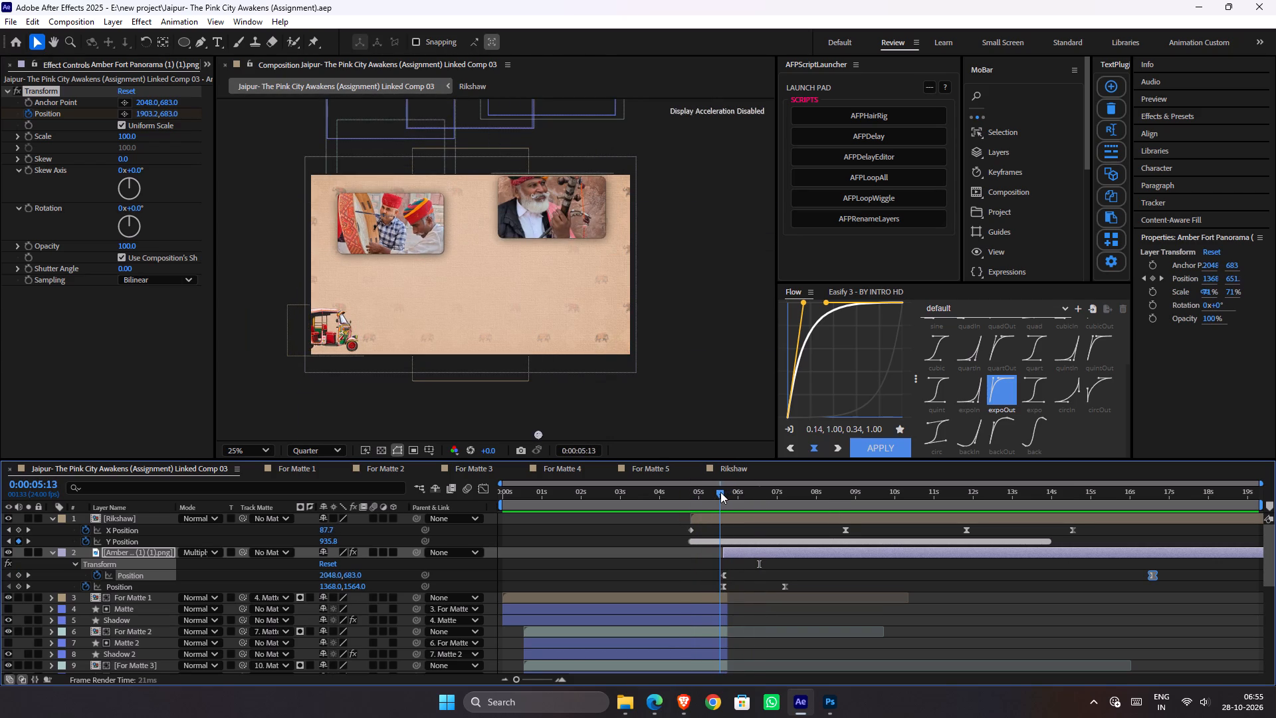
Keyframe the Elephant Textile layer's Opacity from 100% at 0:00:04:16 to 0% at 0:00:05:18.
drag(720, 492, 679, 493)
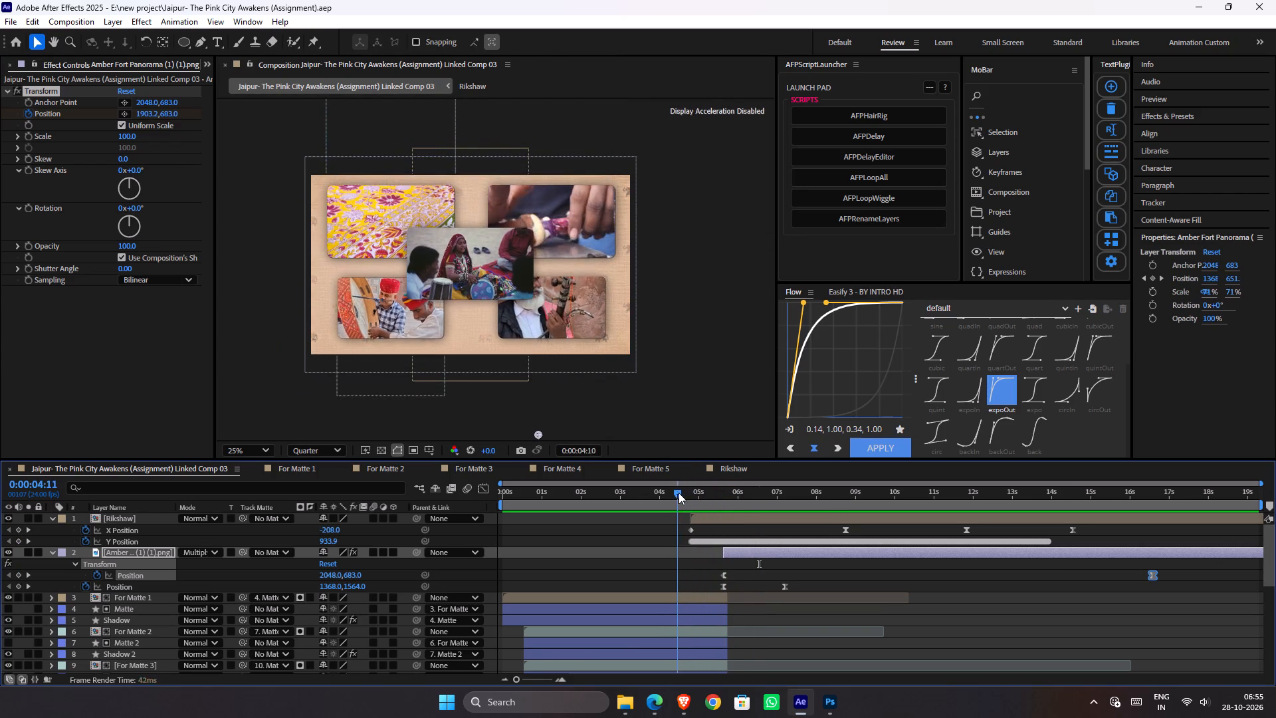
drag(679, 493, 686, 501)
scroll(671, 614, down, 8)
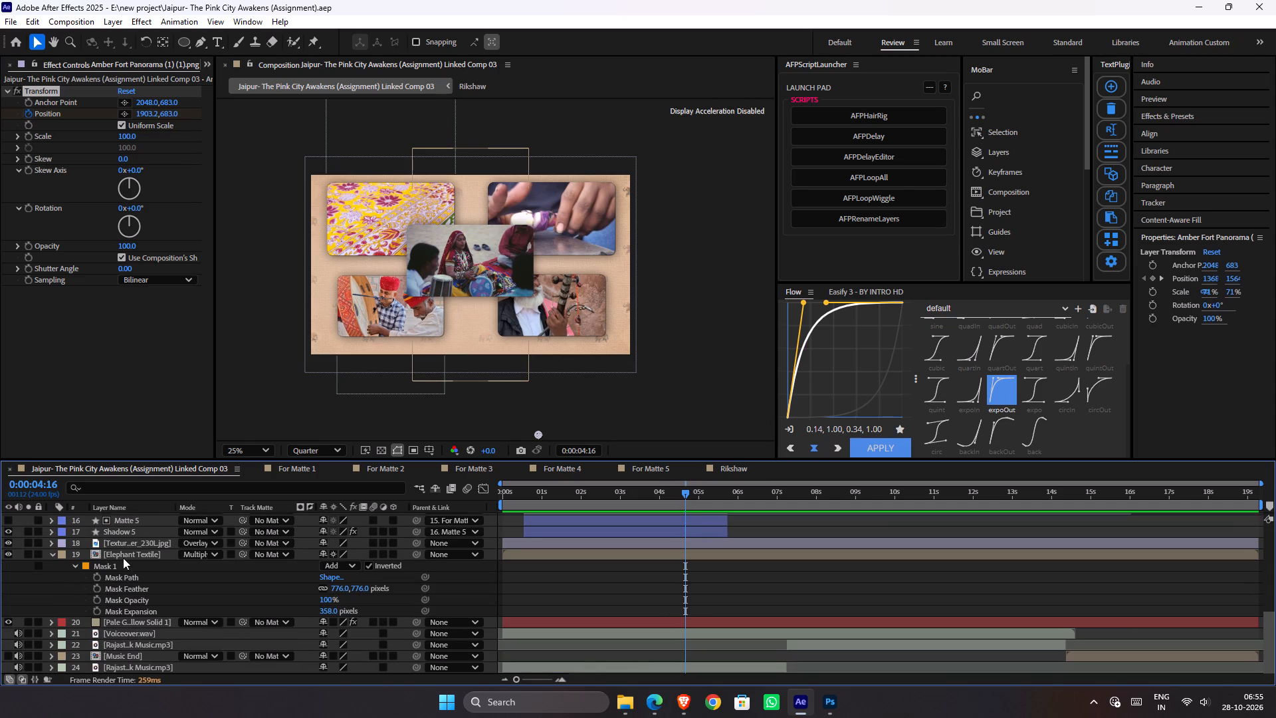
click(132, 551)
key(t)
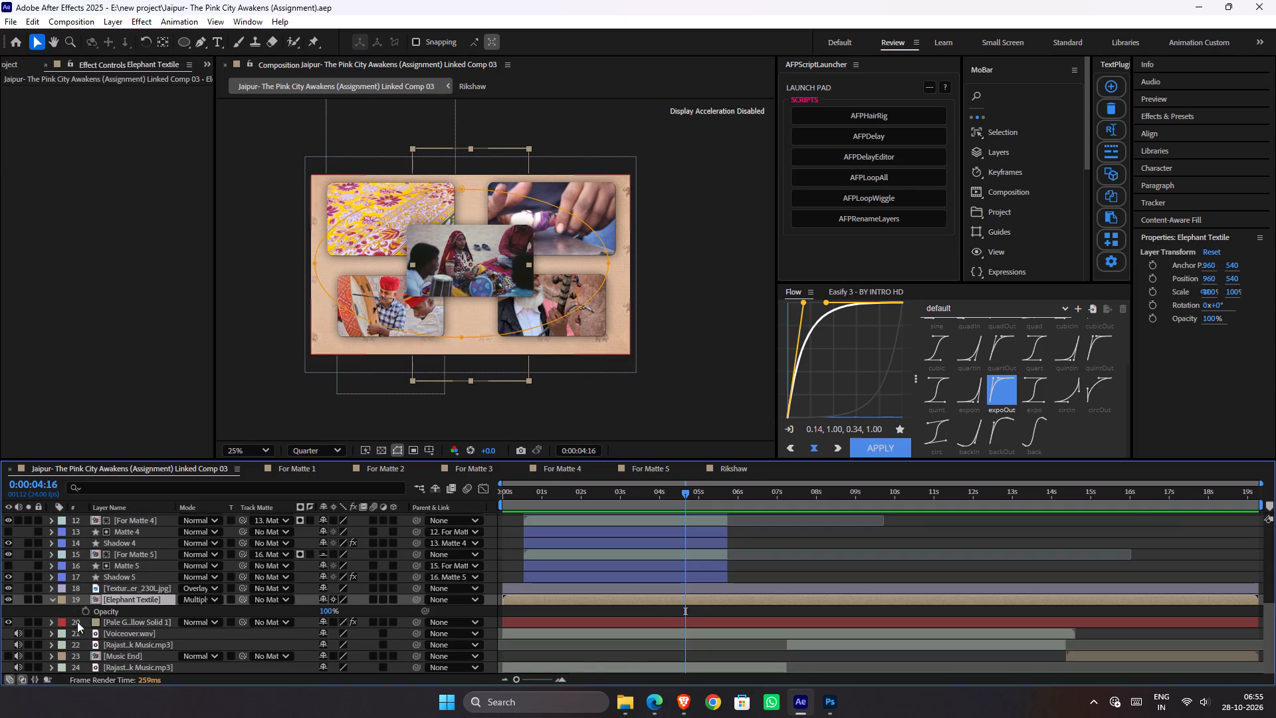
click(84, 607)
key(space)
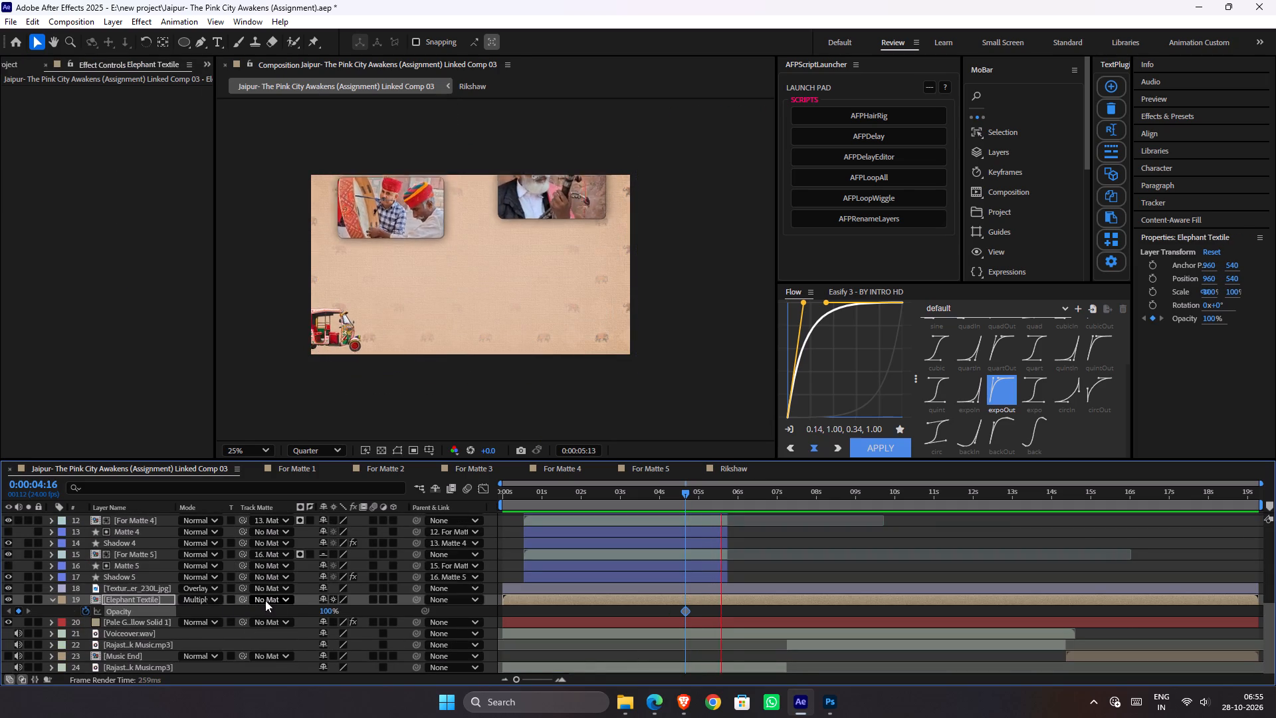
key(space)
drag(332, 610, 158, 617)
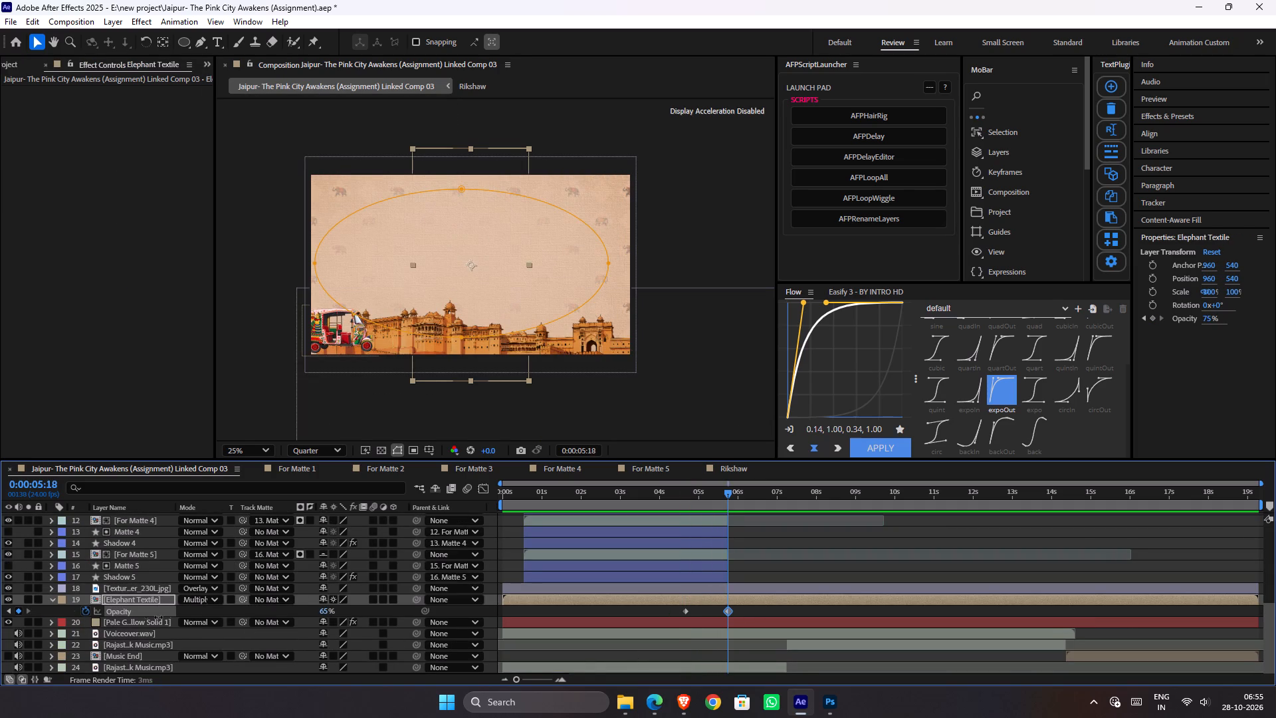
drag(158, 617, 31, 620)
Preview the Elephant Textile fade-out from 0:00:03:22 into the Amber Fort scene.
drag(671, 491, 657, 487)
key(space)
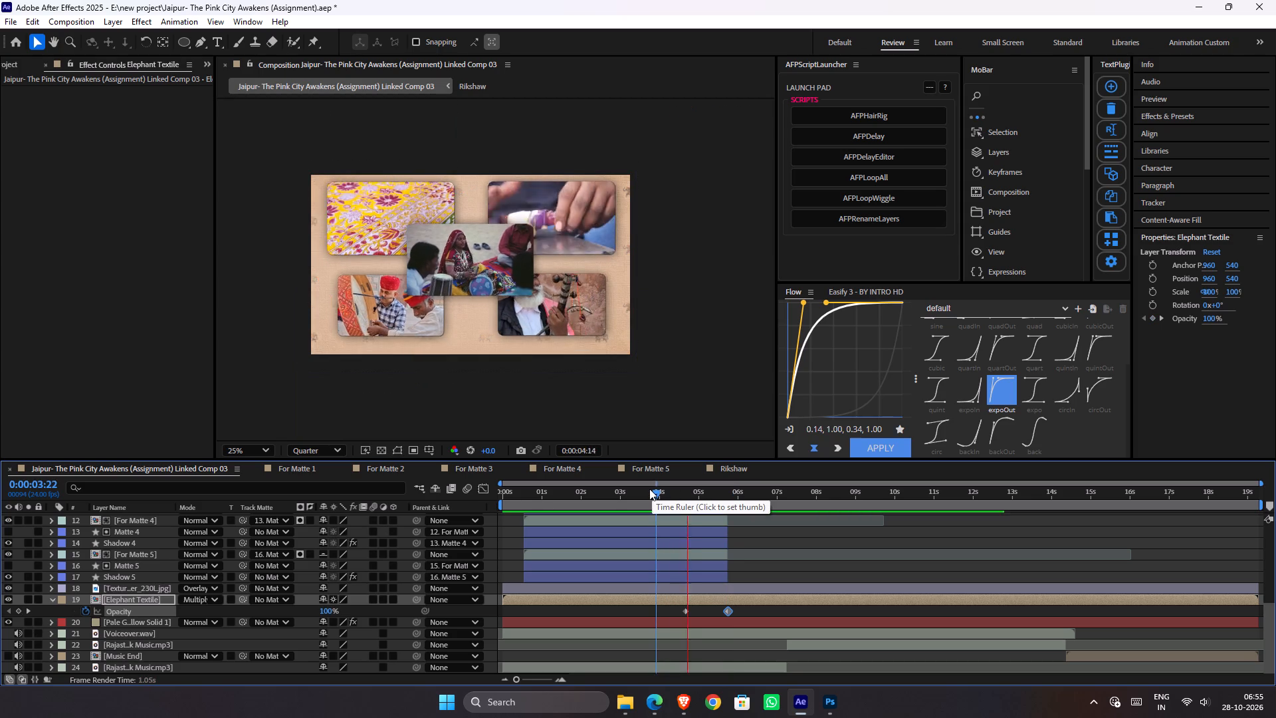
key(space)
key(space)
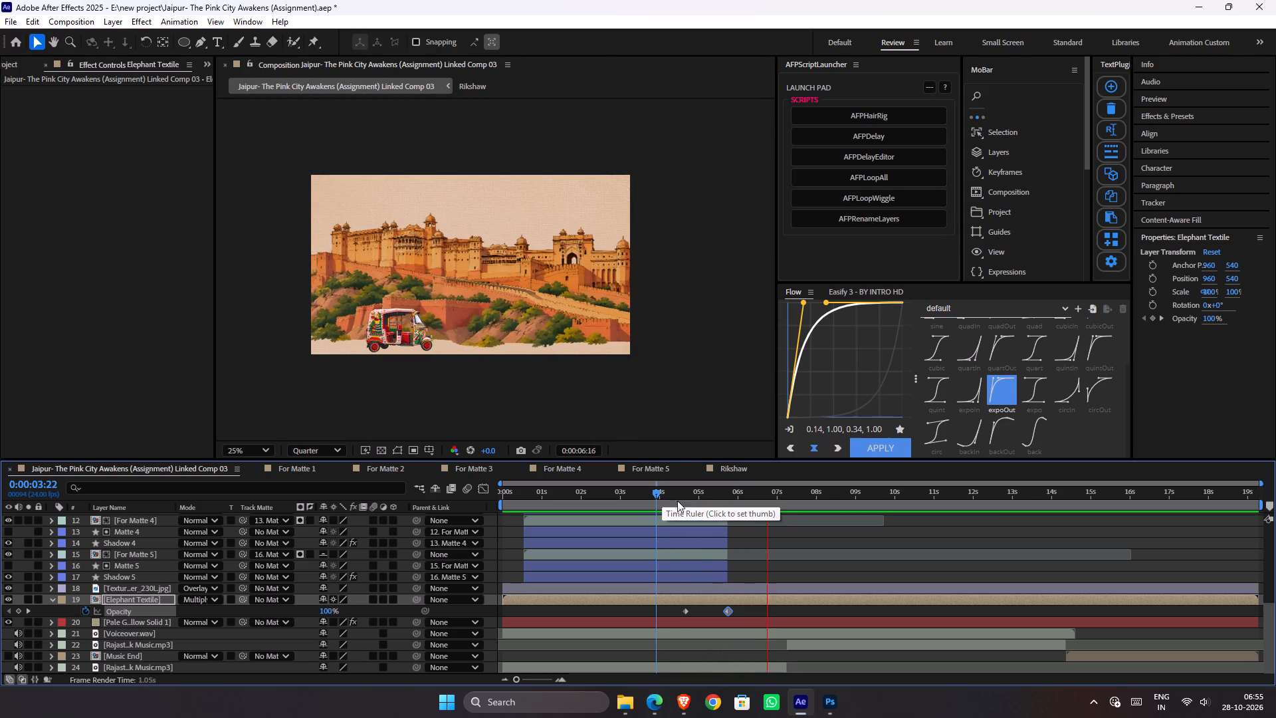
Save the project.
key(ctrl+s)
Bring the cloud image 4285310.png from the (Footage) folder into the Jaipur composition as the top layer.
key(alt+Tab)
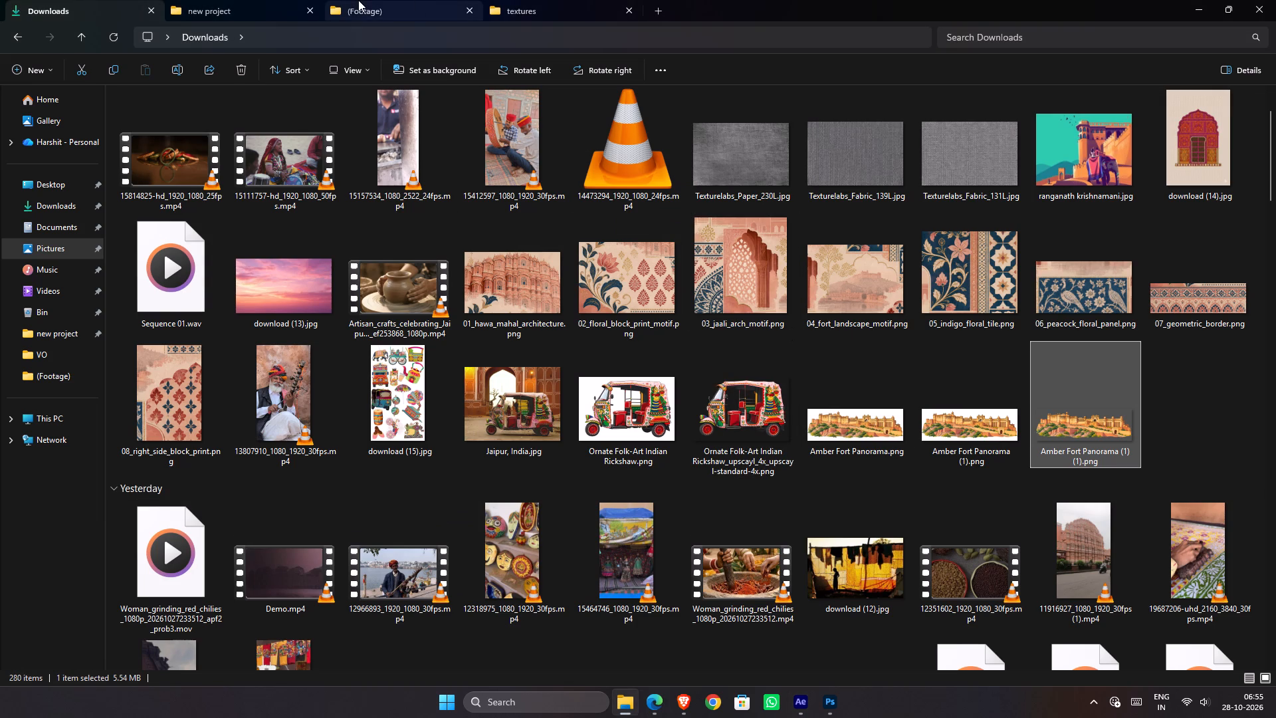
click(358, 0)
drag(938, 249, 881, 317)
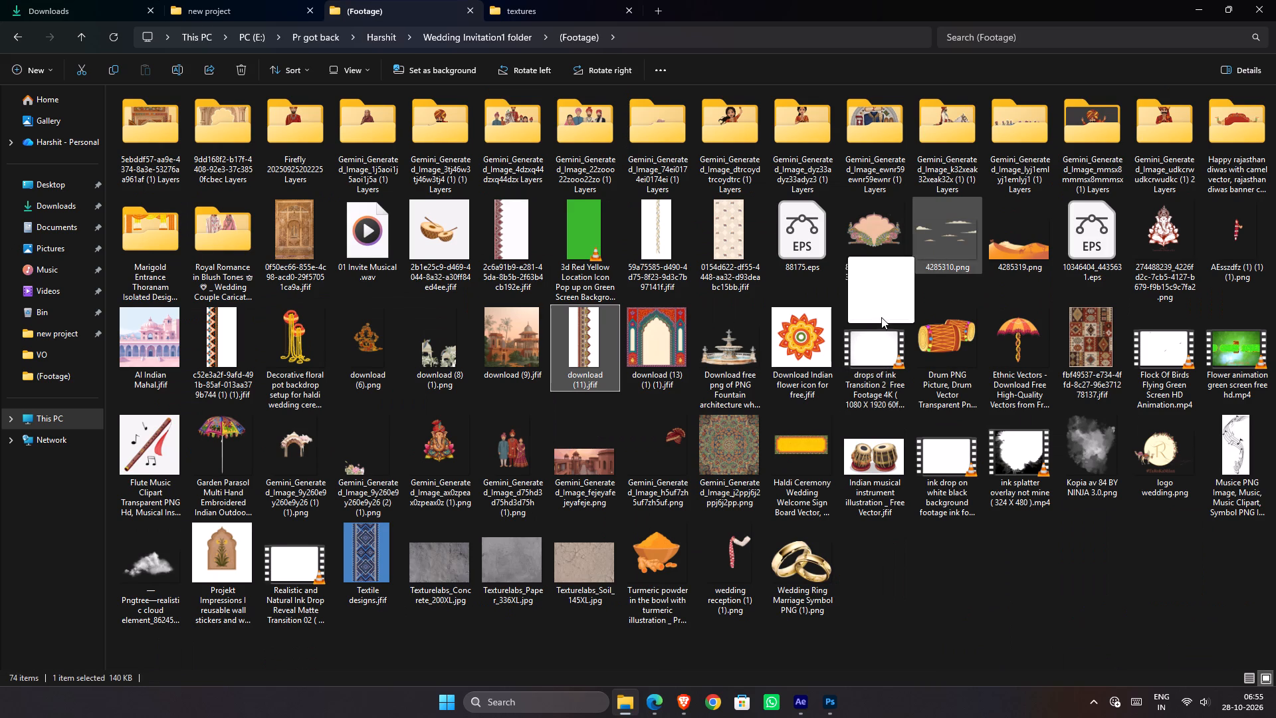
drag(881, 317, 773, 554)
key(alt+Tab)
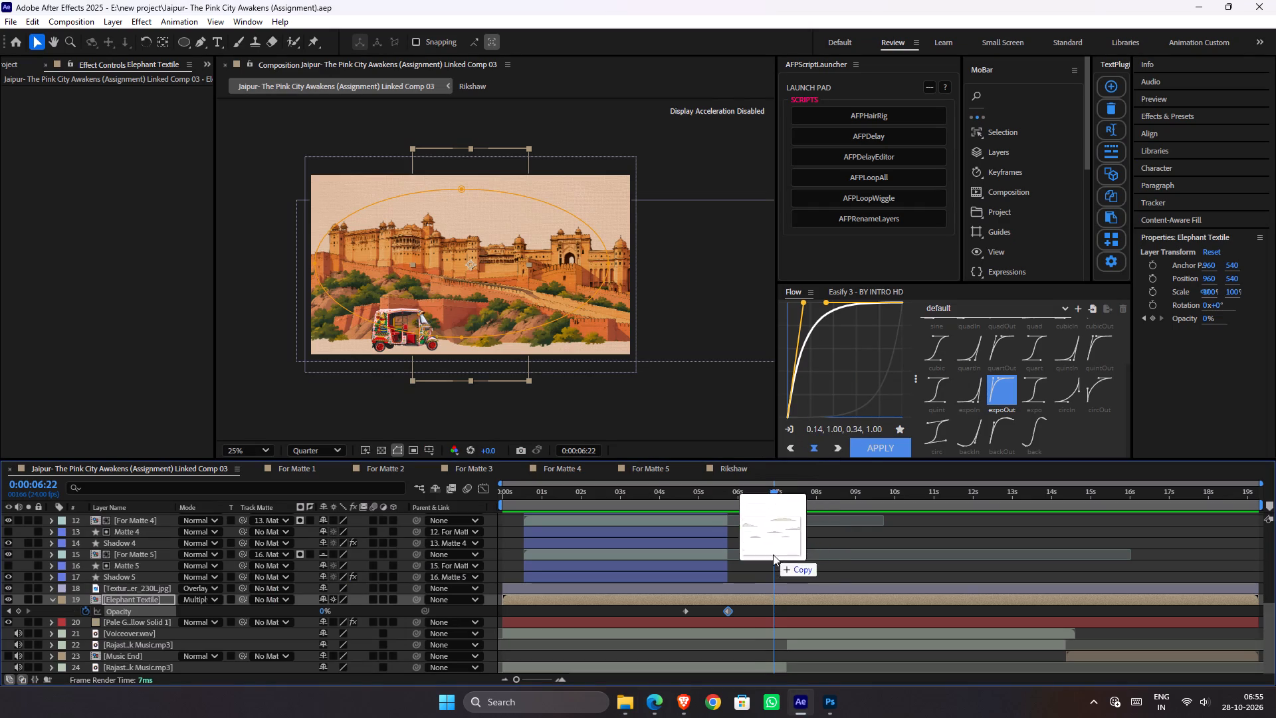
drag(773, 554, 773, 555)
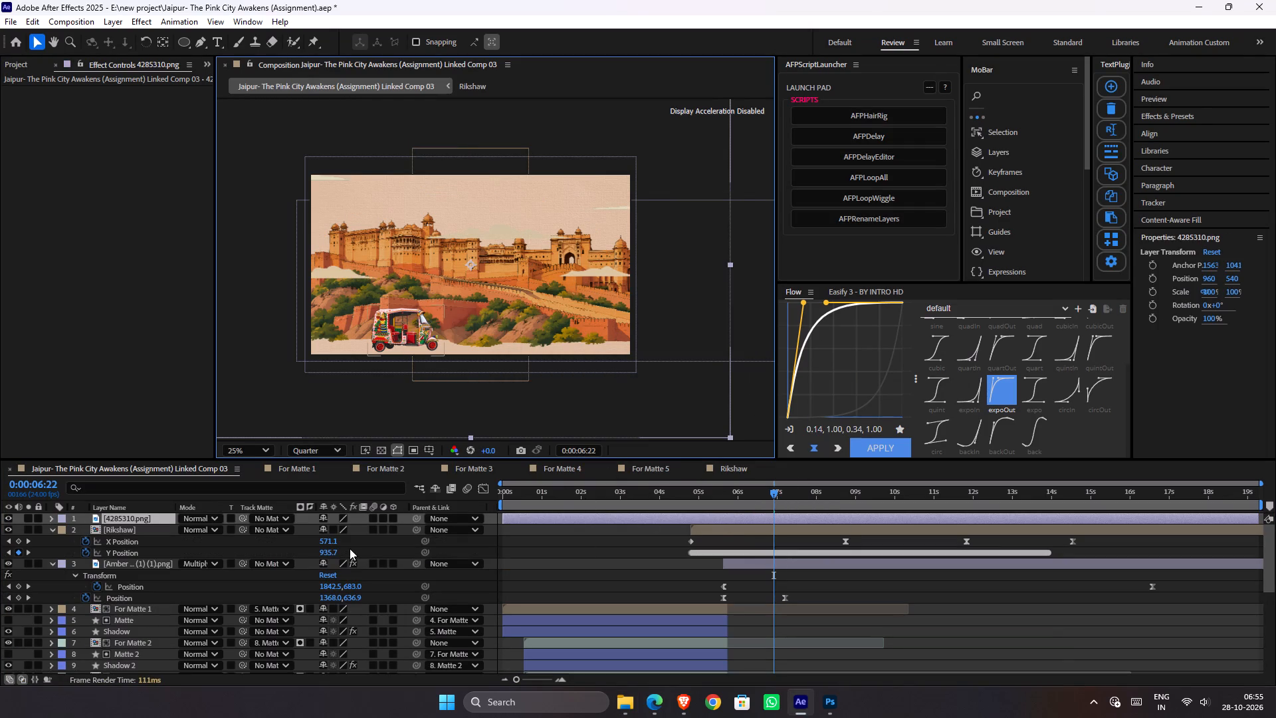
Scale the cloud layer to 91% and position it at 508, 452 over the fort's sky.
key(s)
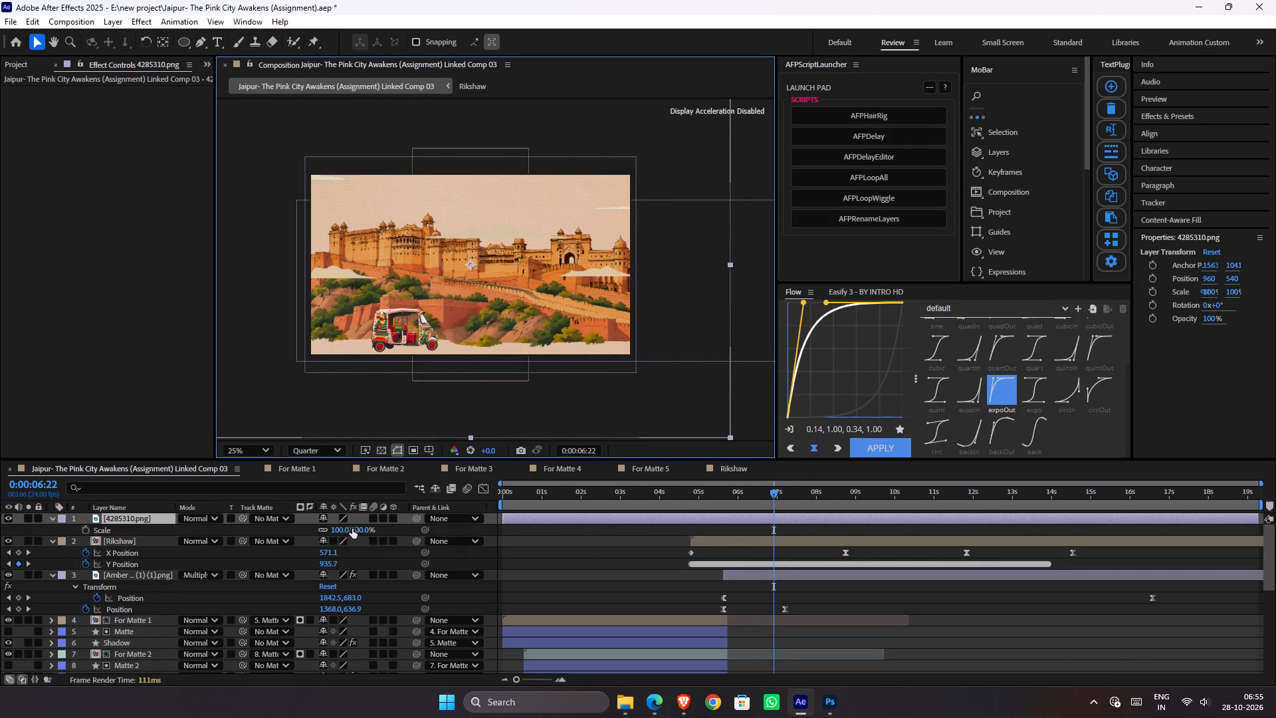
drag(352, 529, 327, 529)
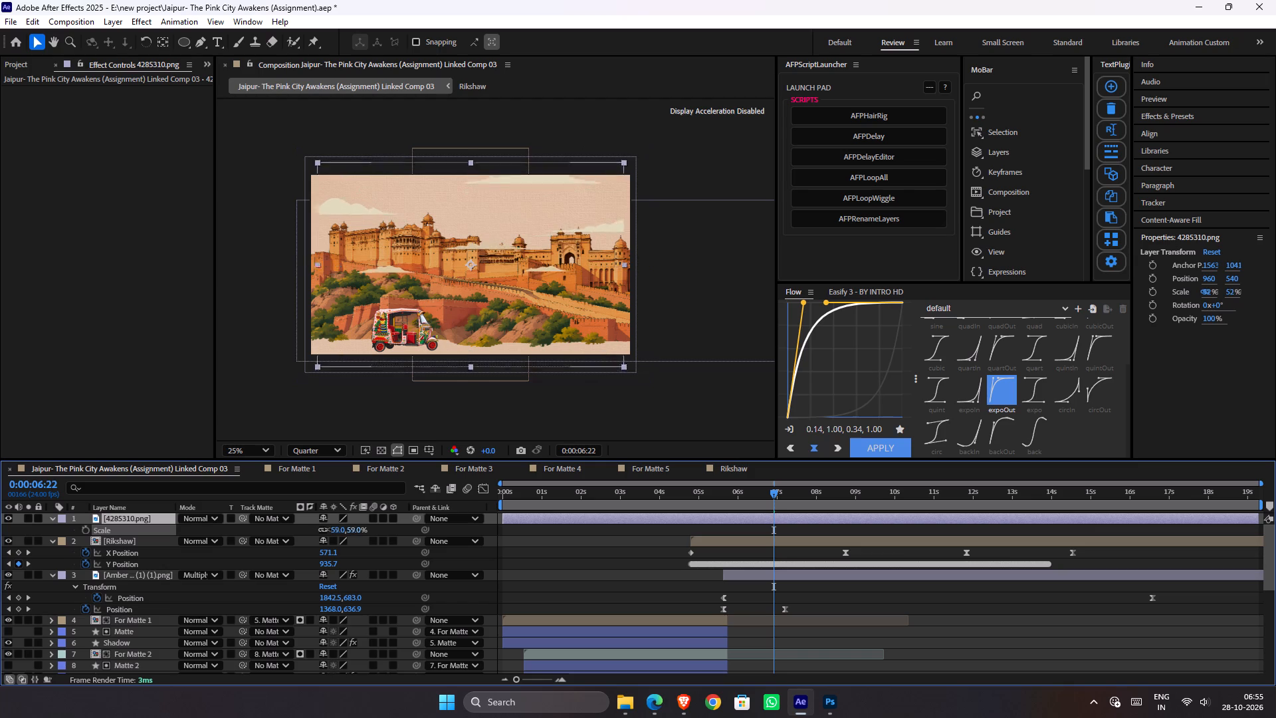
drag(327, 529, 345, 527)
drag(533, 347, 526, 295)
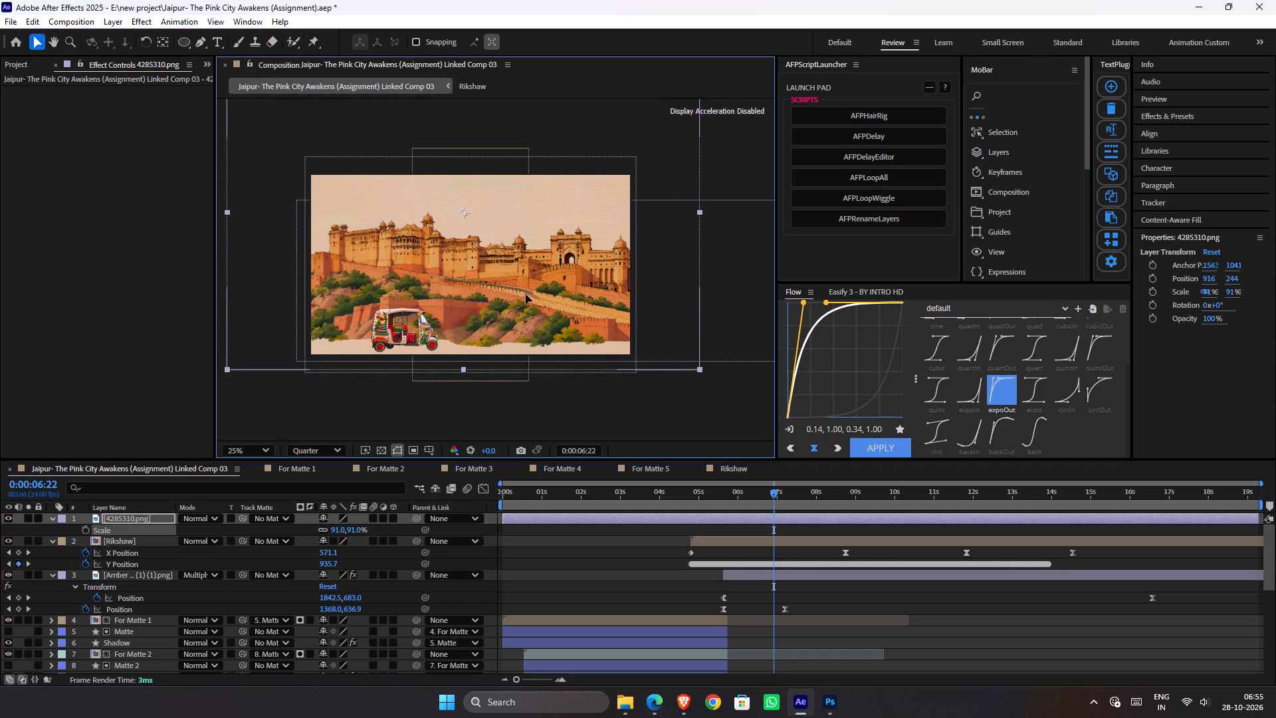
drag(526, 295, 522, 333)
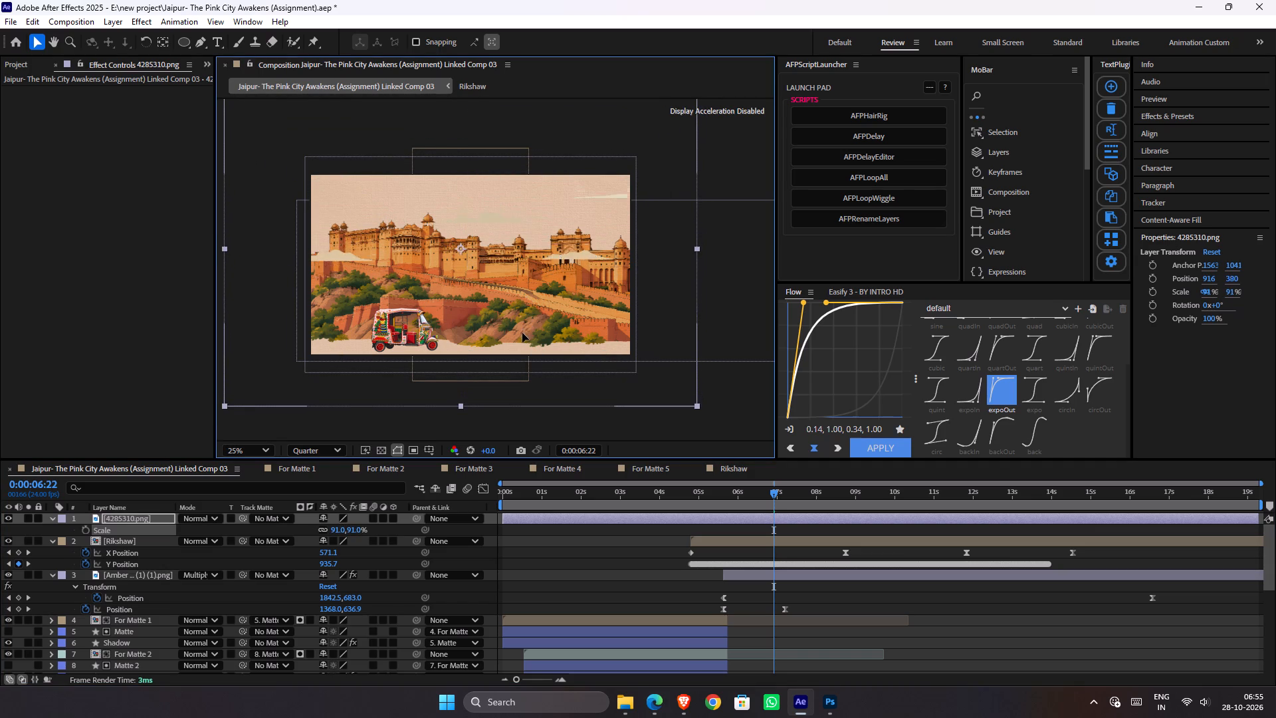
drag(522, 333, 398, 332)
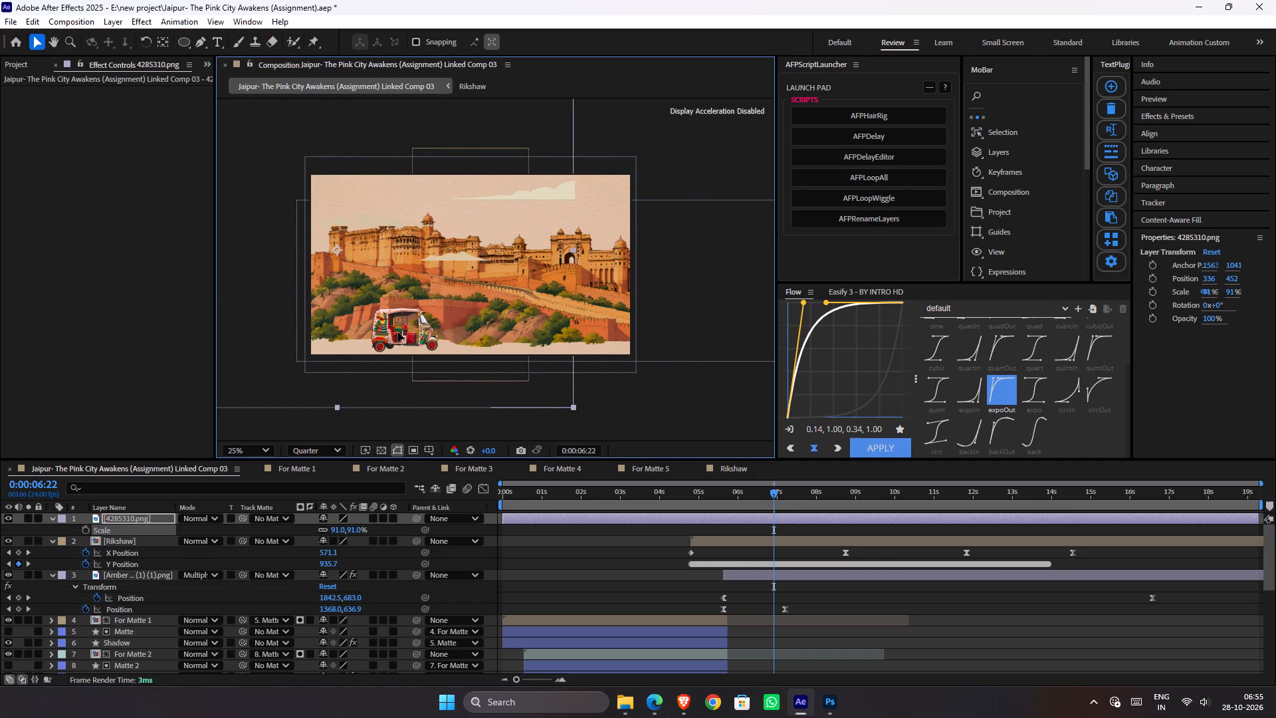
drag(398, 332, 458, 332)
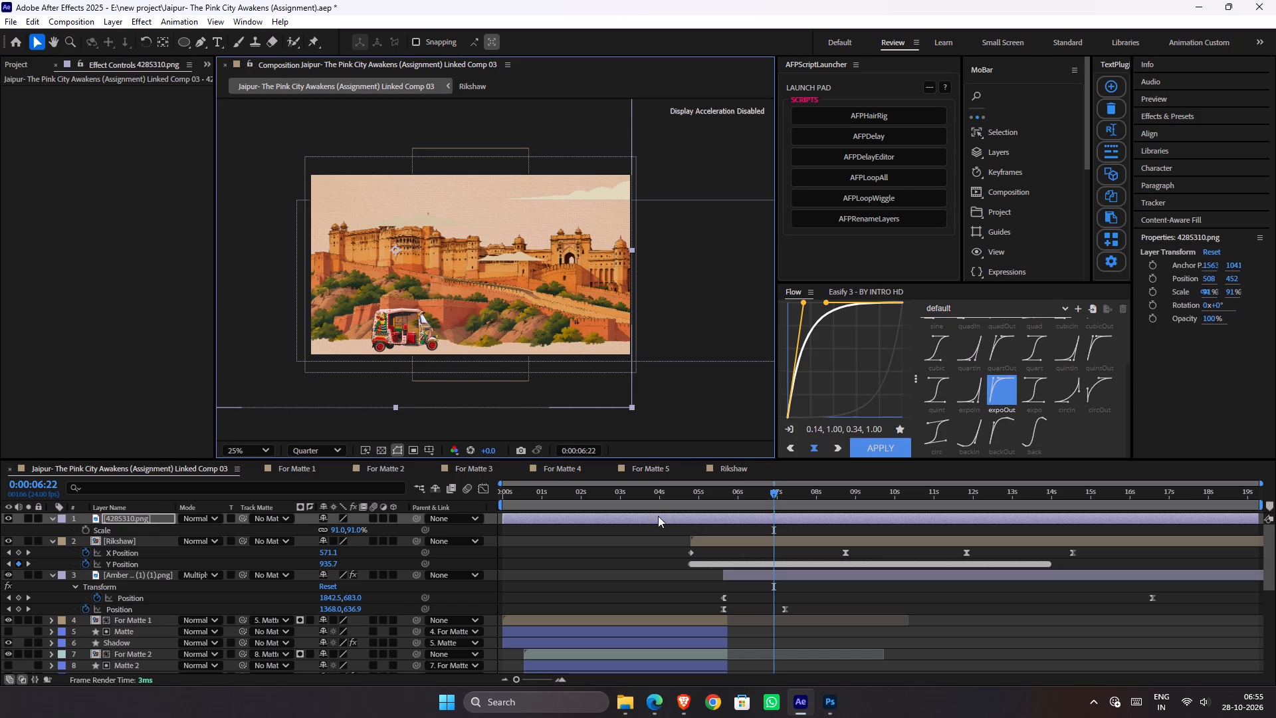
Shift the cloud layer in time so it starts together with the Amber Fort layer at 0:00:05:15.
drag(658, 520, 881, 527)
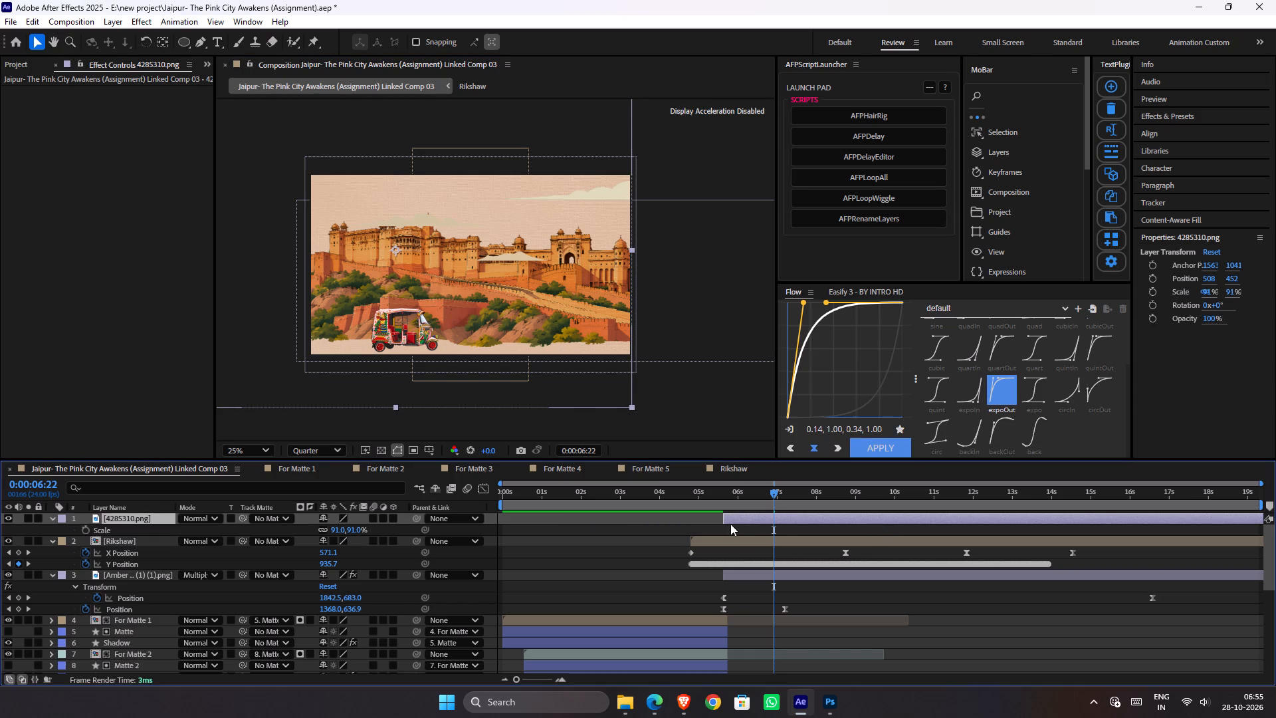
Add a Position keyframe at 508, 452 to the cloud layer, aligned in time with the rickshaw's third X Position keyframe.
key(p)
key(ctrl+space)
key(t)
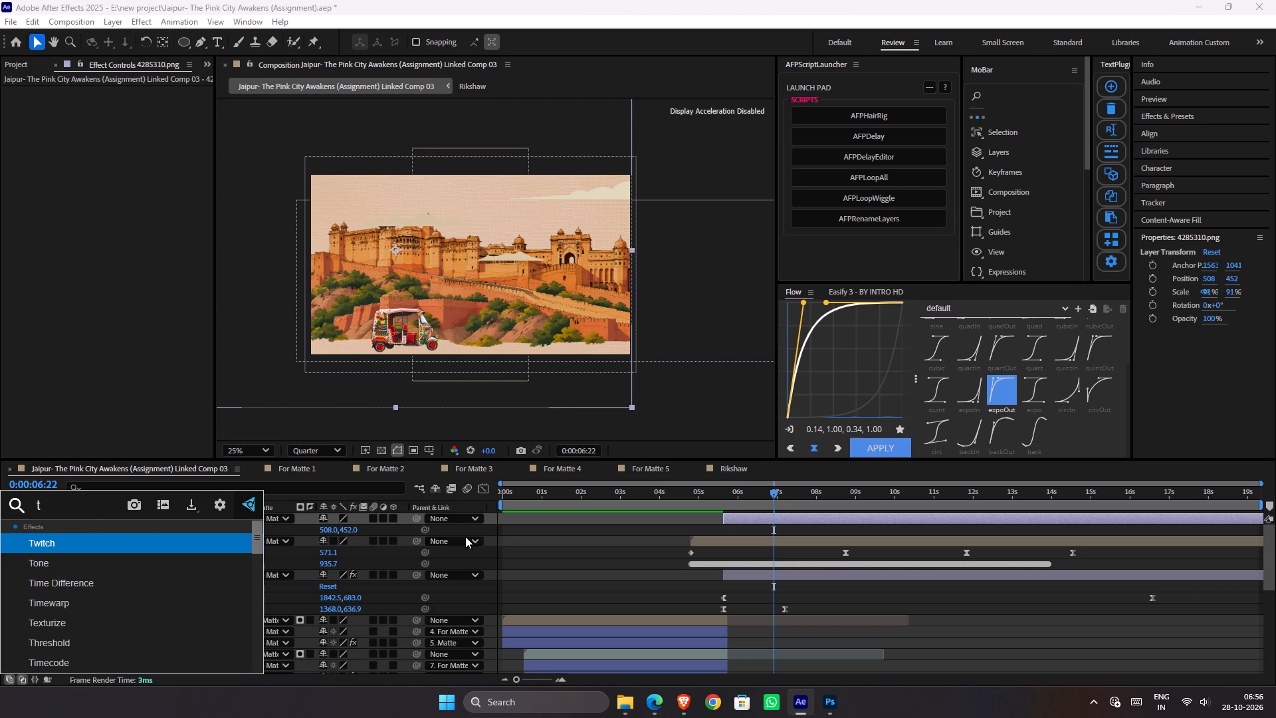
click(373, 532)
click(84, 528)
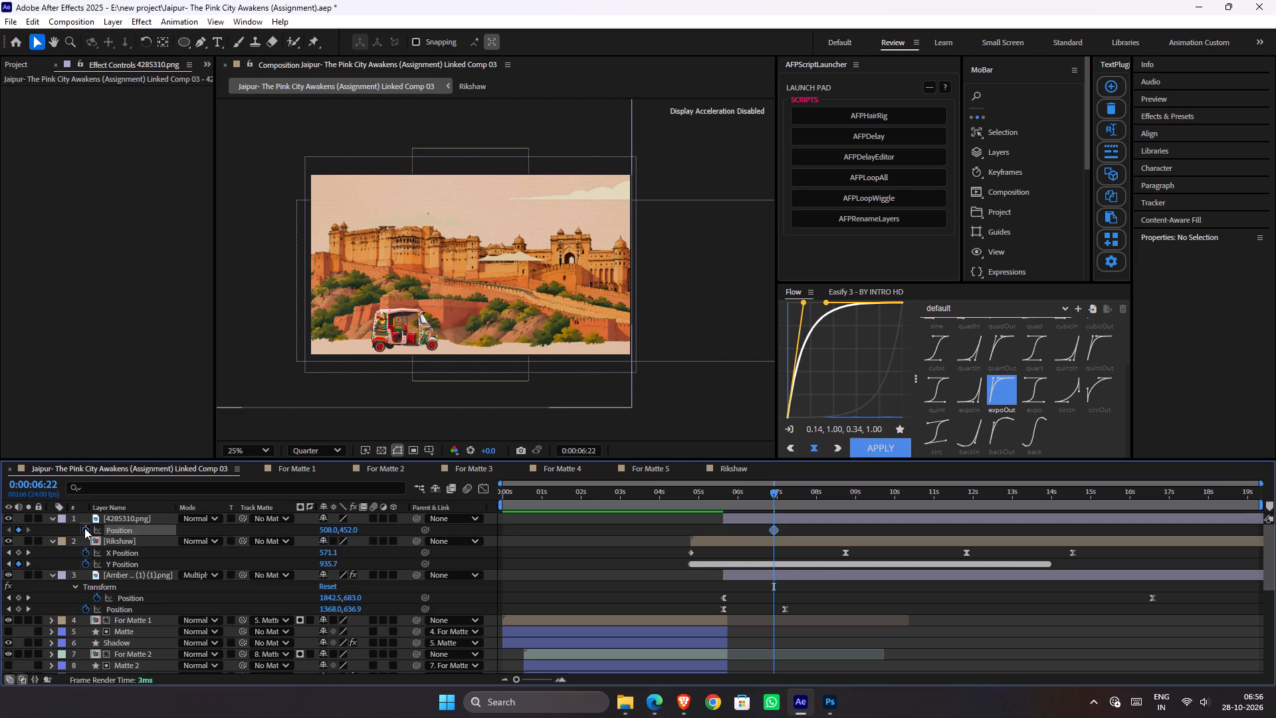
drag(771, 529, 720, 537)
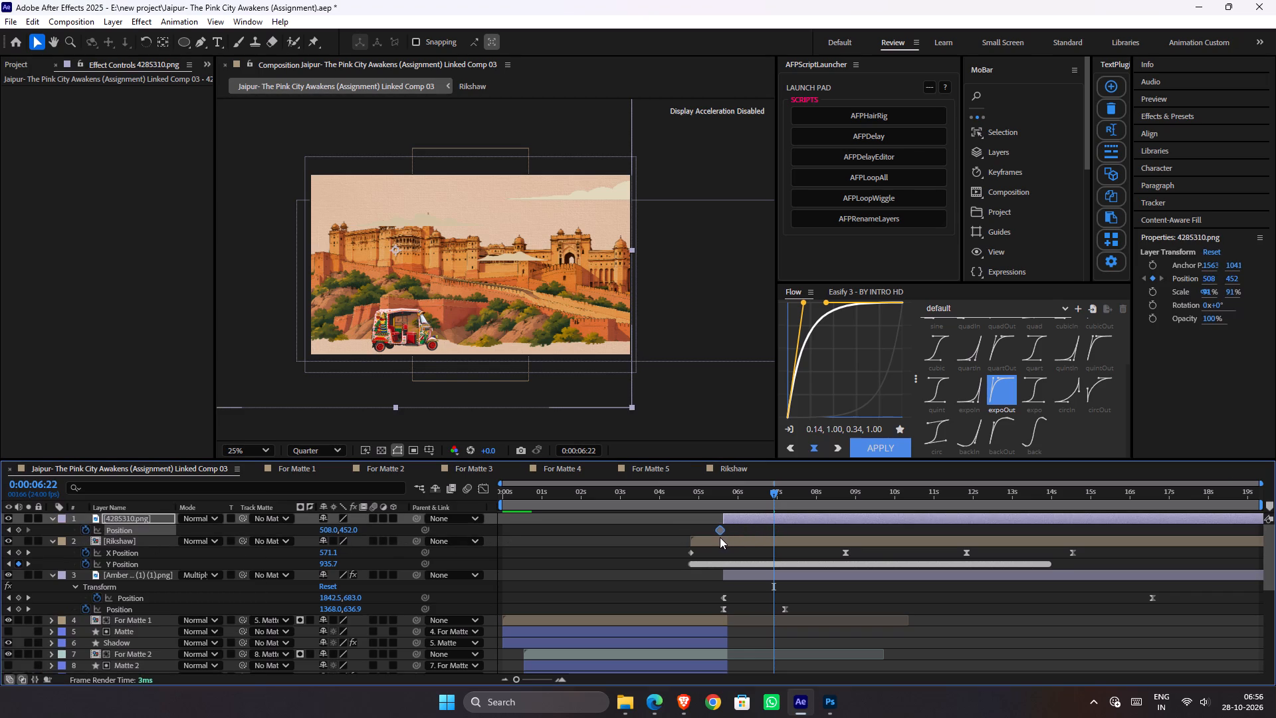
drag(720, 537, 964, 531)
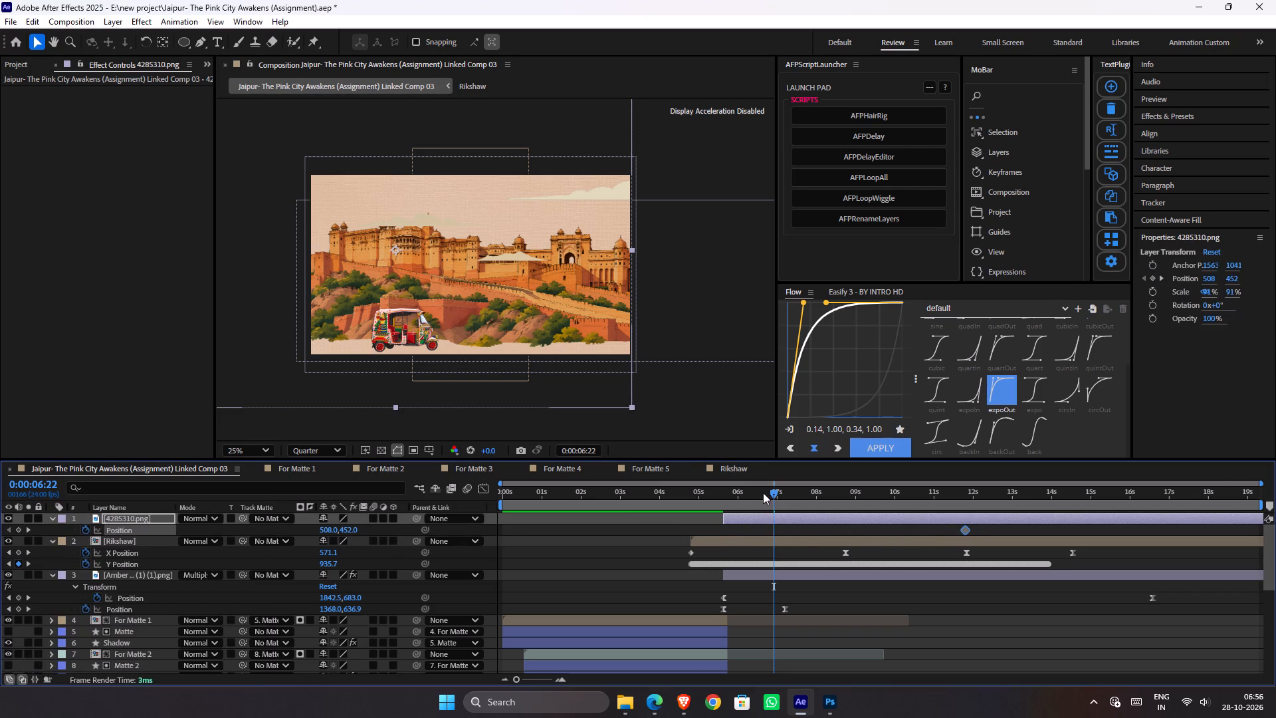
Keyframe the cloud layer's Position to 1418, 452 at its start, 0:00:05:15.
key(i)
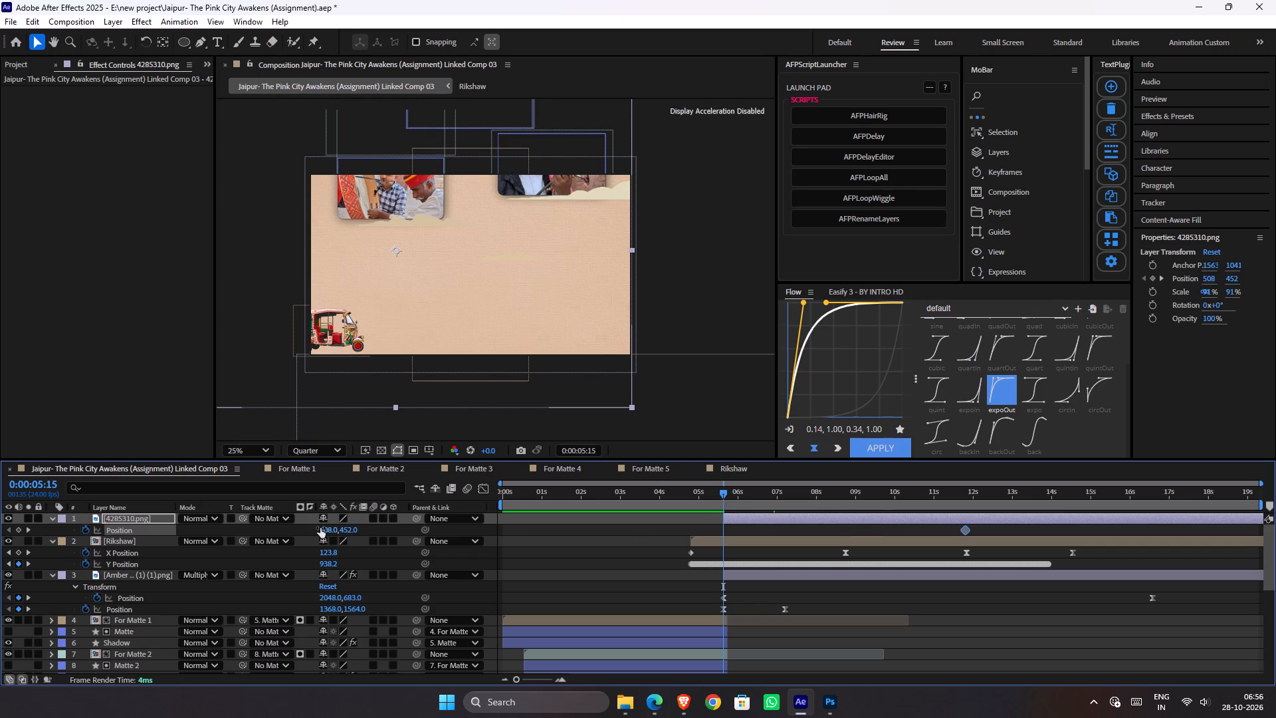
drag(323, 528, 998, 547)
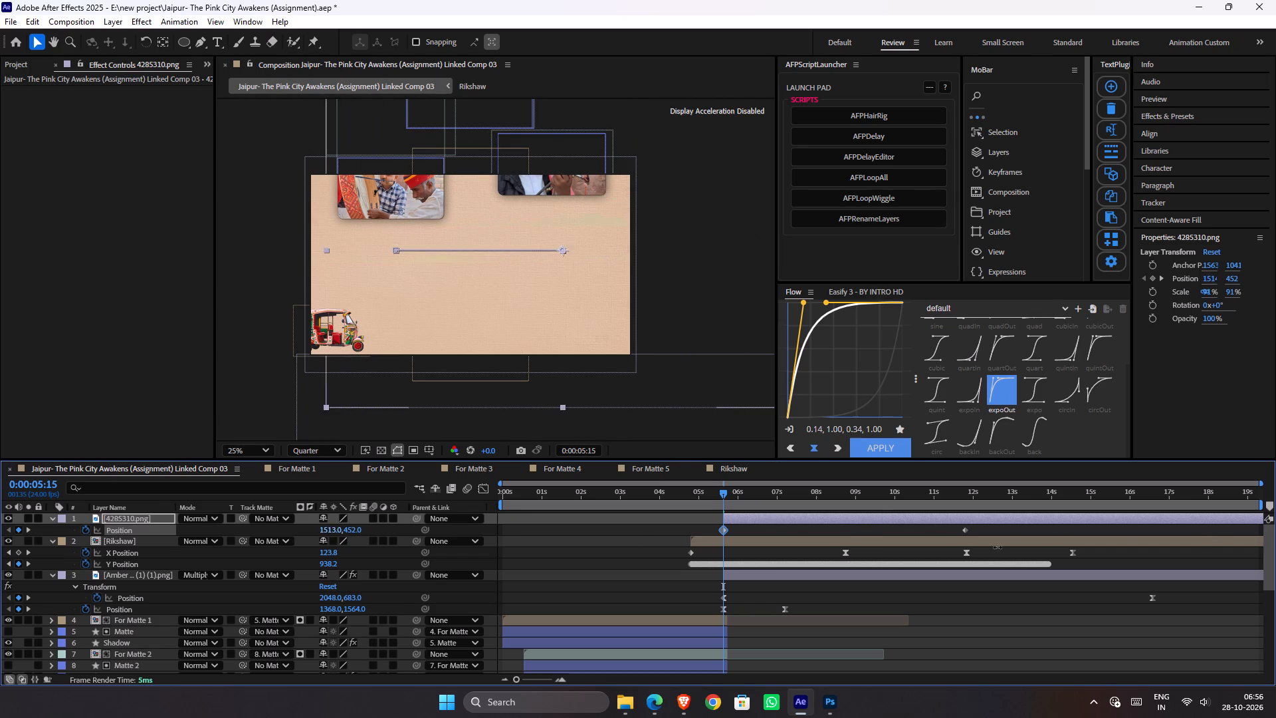
drag(998, 547, 952, 552)
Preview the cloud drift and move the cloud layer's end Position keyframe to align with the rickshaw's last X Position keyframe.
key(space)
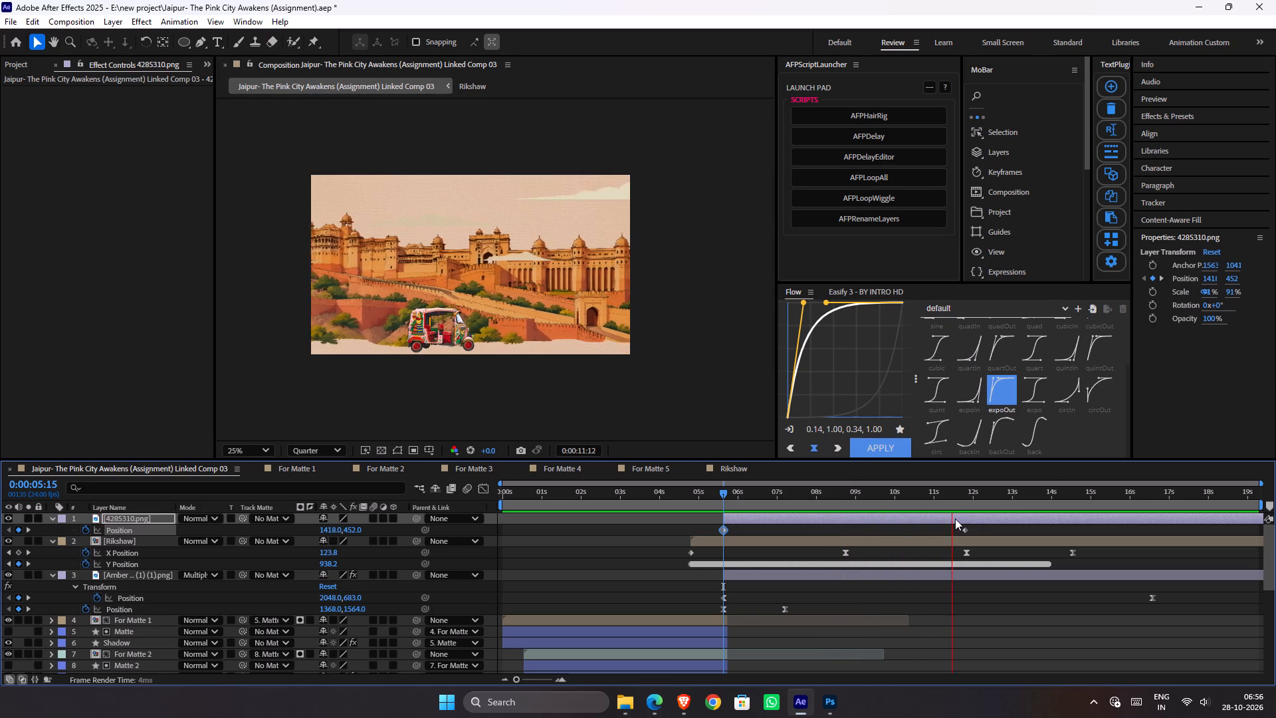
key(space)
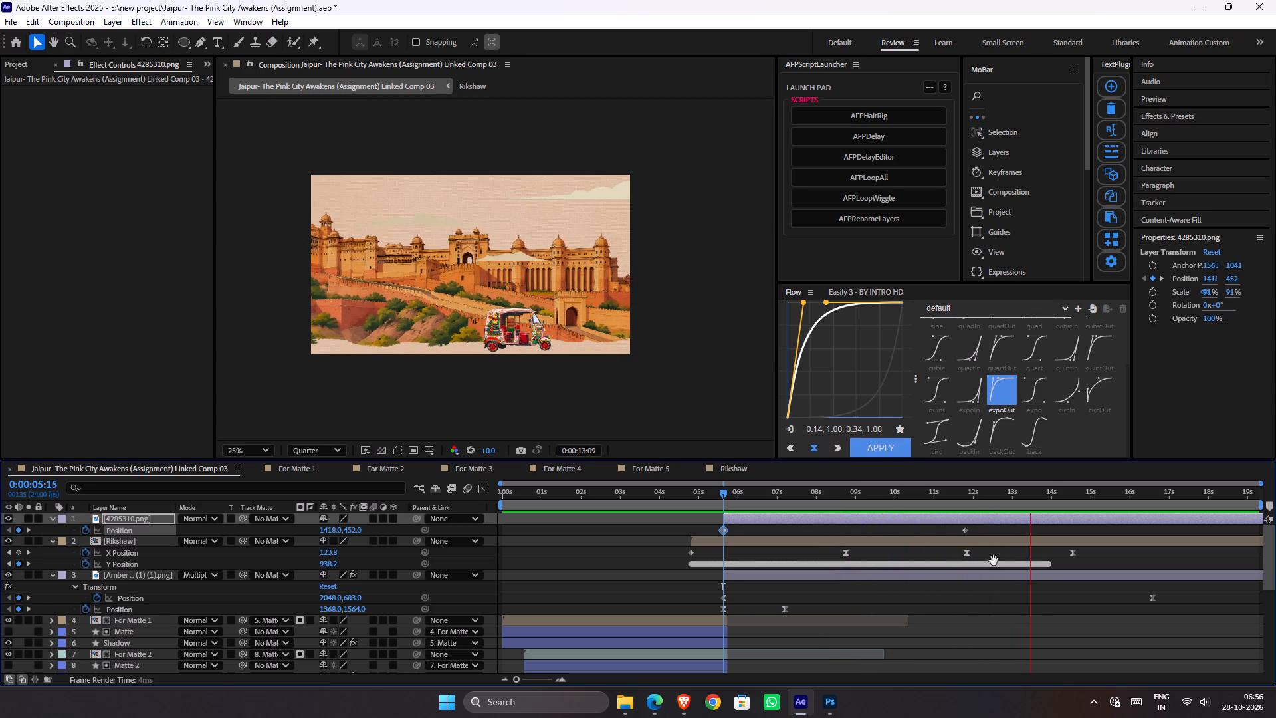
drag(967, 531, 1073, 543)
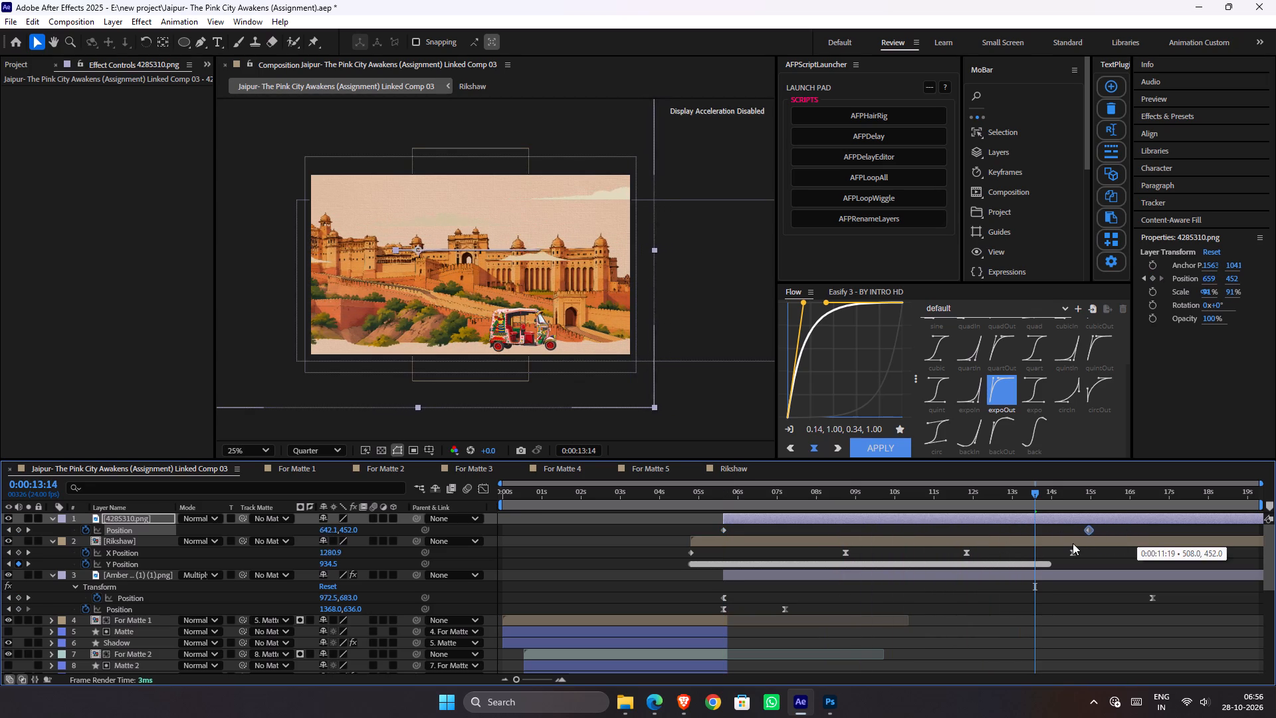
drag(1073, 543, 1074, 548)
Preview again and move the cloud layer's end Position keyframe to 0:00:16:14, in line with the Amber Fort layer's last Position keyframe.
drag(871, 487, 713, 495)
key(space)
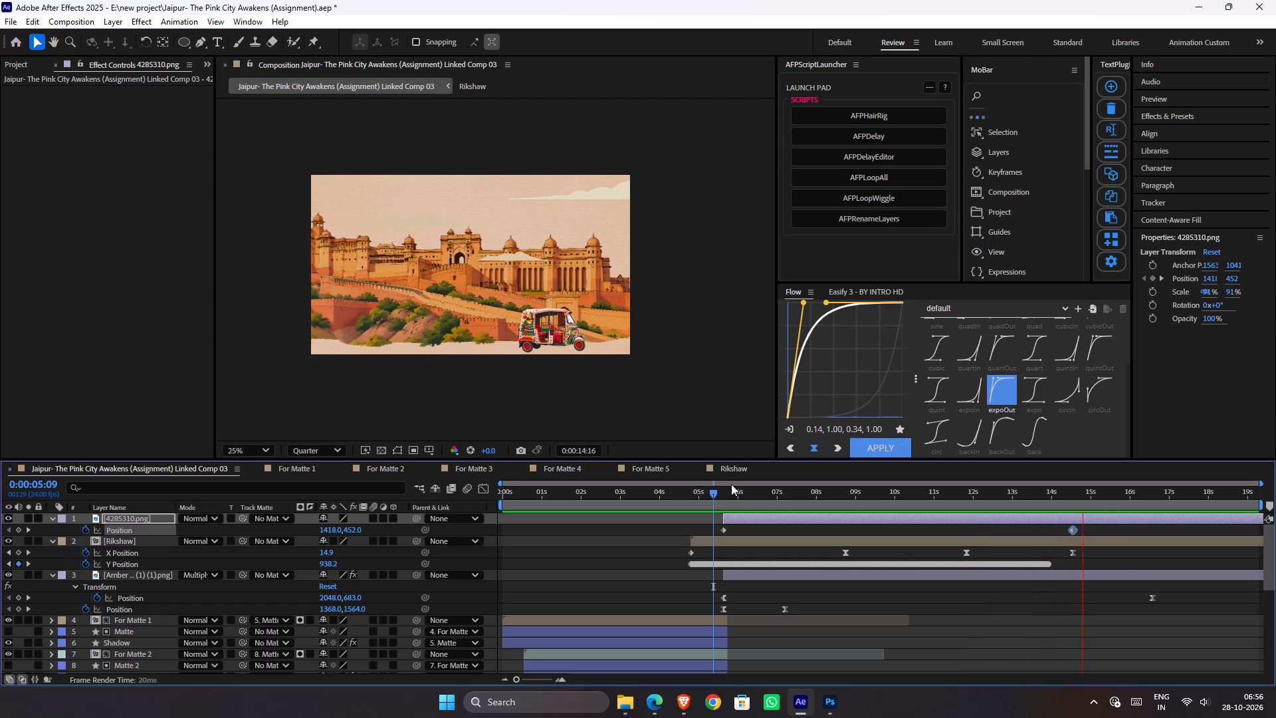
key(space)
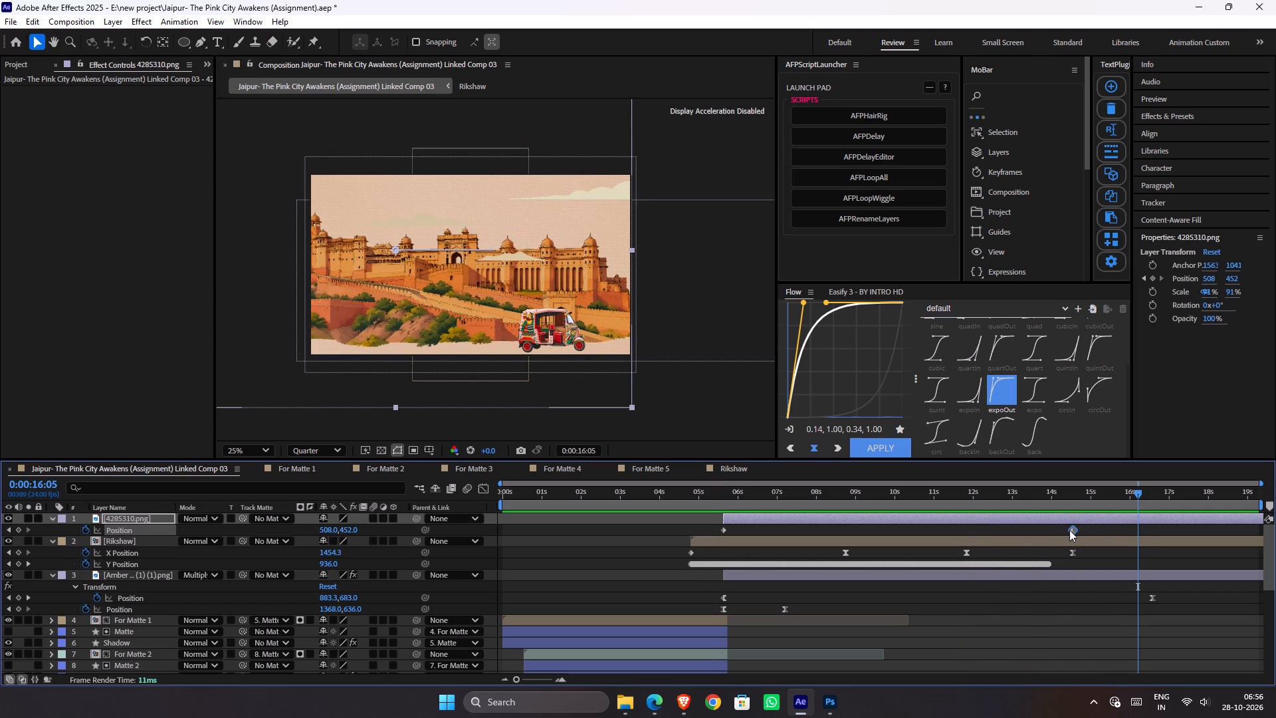
drag(1071, 530, 1150, 550)
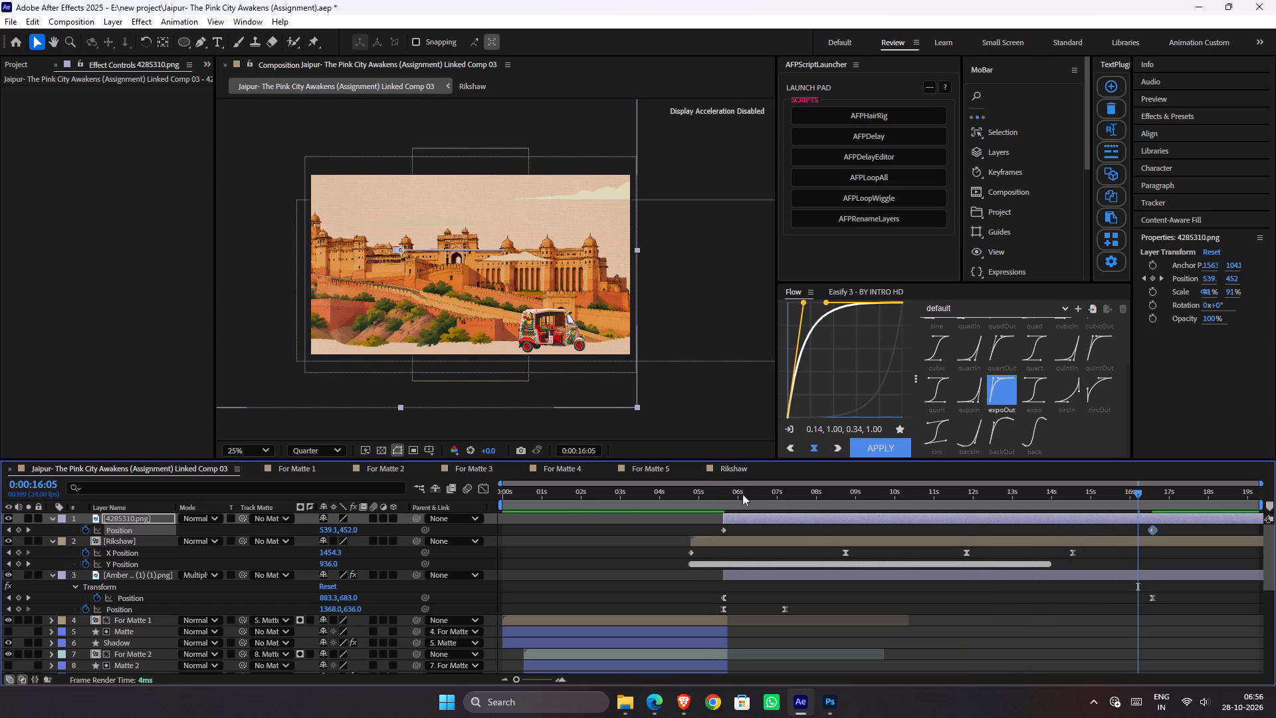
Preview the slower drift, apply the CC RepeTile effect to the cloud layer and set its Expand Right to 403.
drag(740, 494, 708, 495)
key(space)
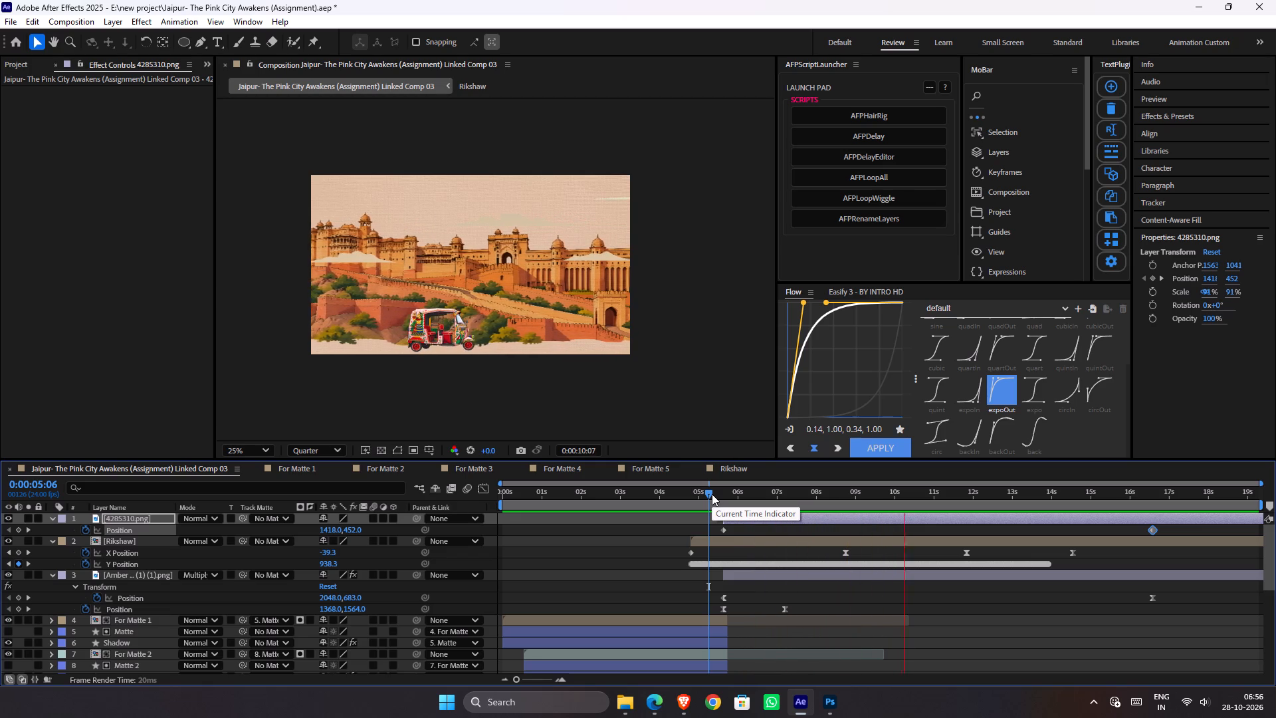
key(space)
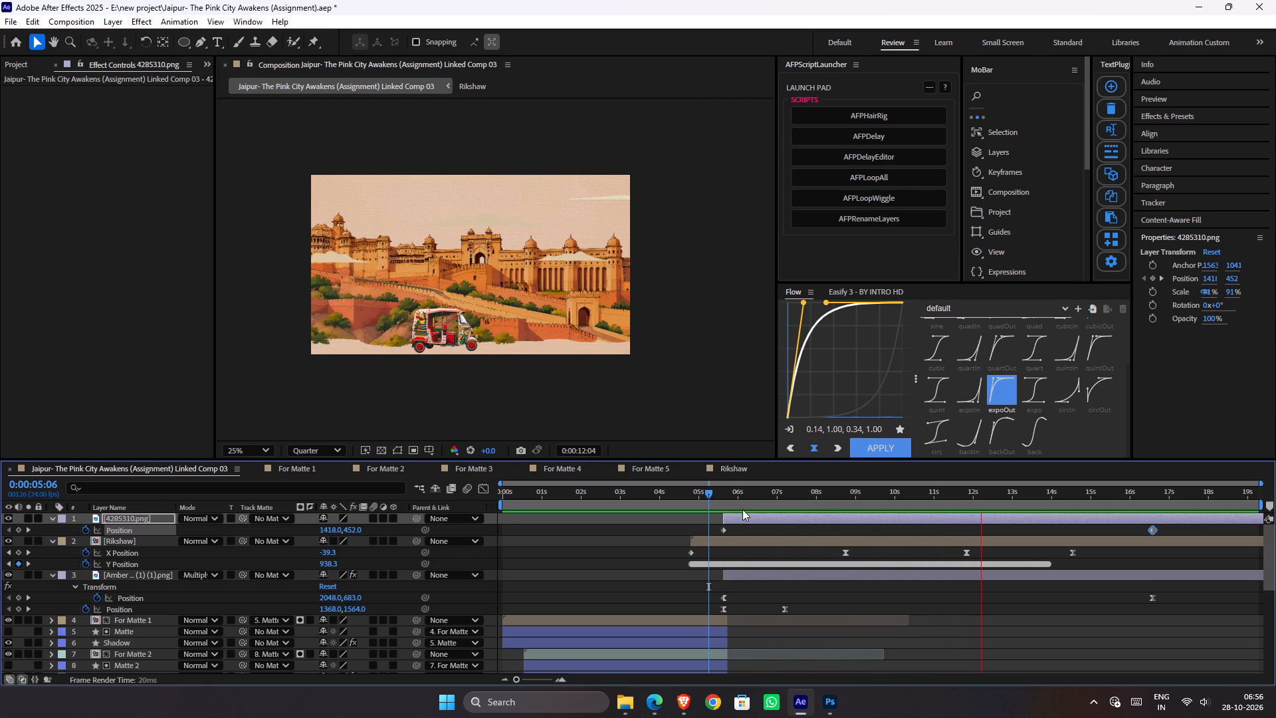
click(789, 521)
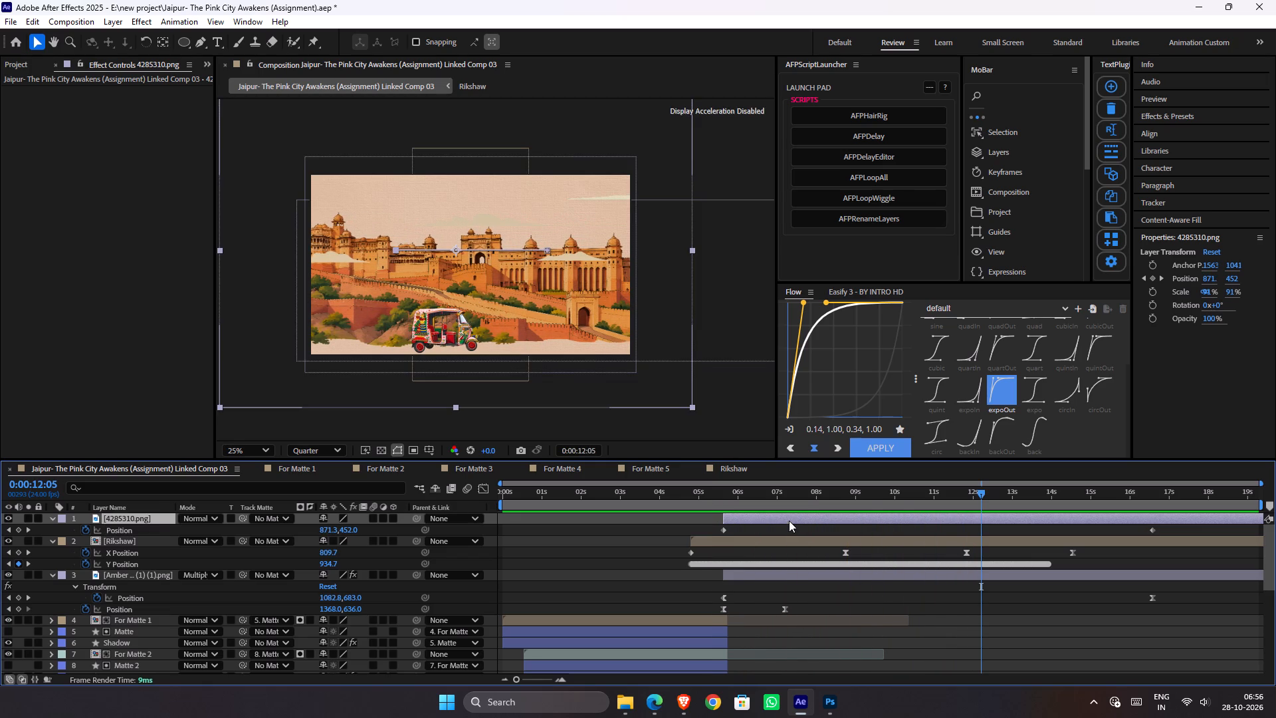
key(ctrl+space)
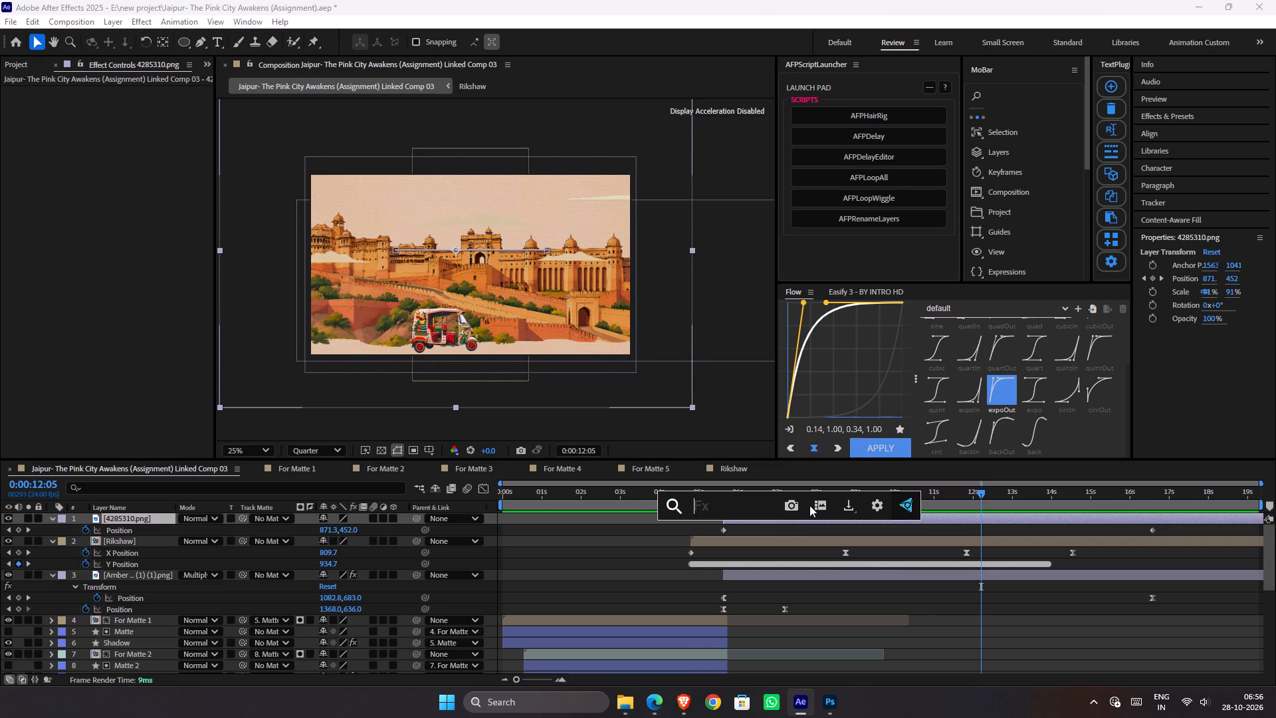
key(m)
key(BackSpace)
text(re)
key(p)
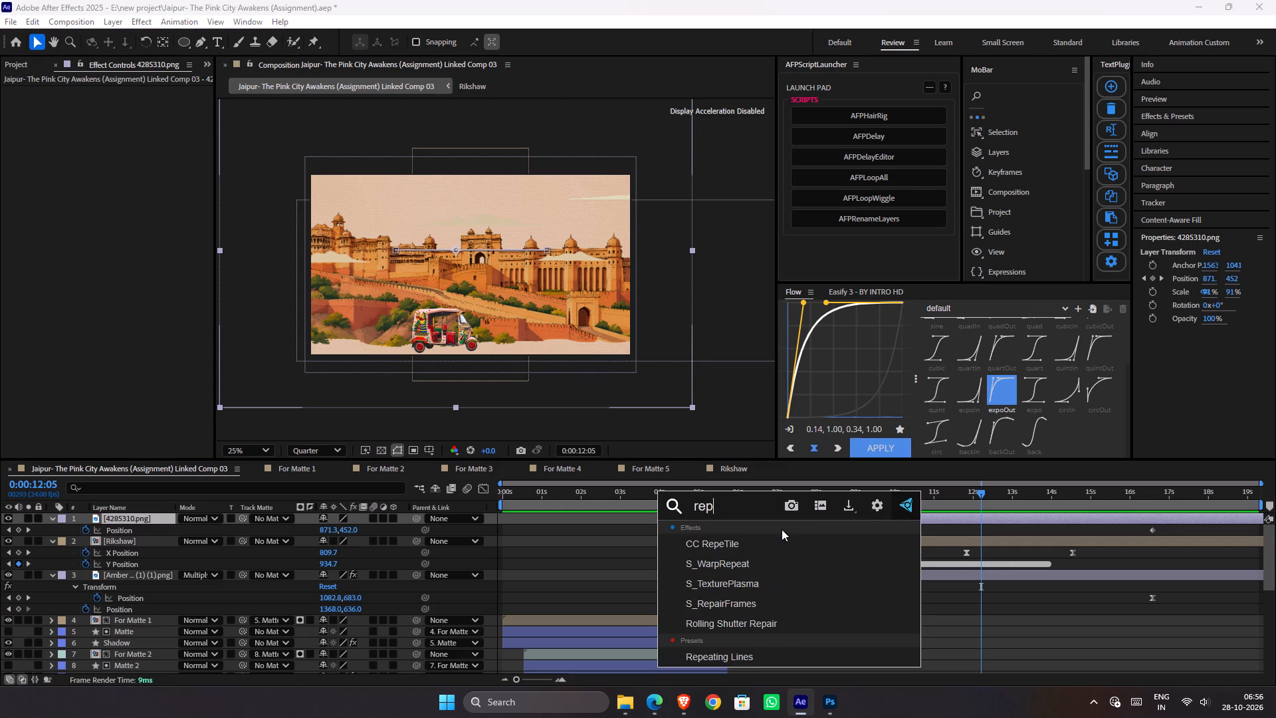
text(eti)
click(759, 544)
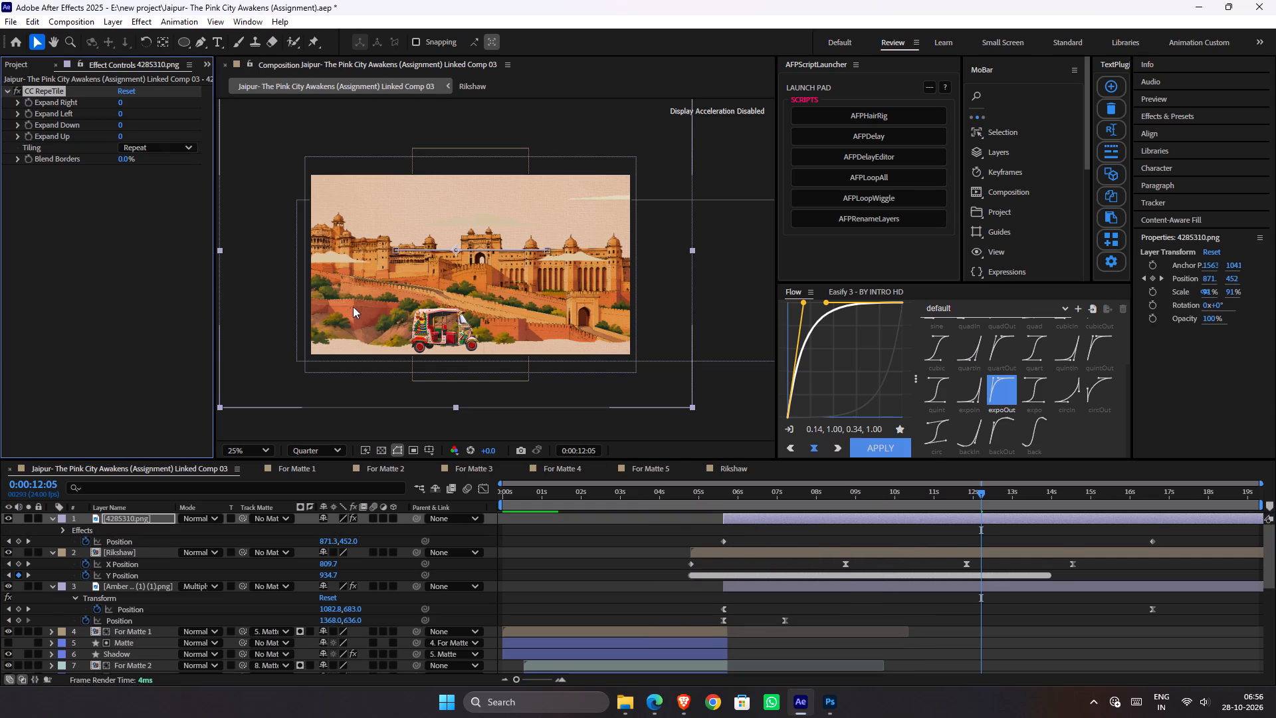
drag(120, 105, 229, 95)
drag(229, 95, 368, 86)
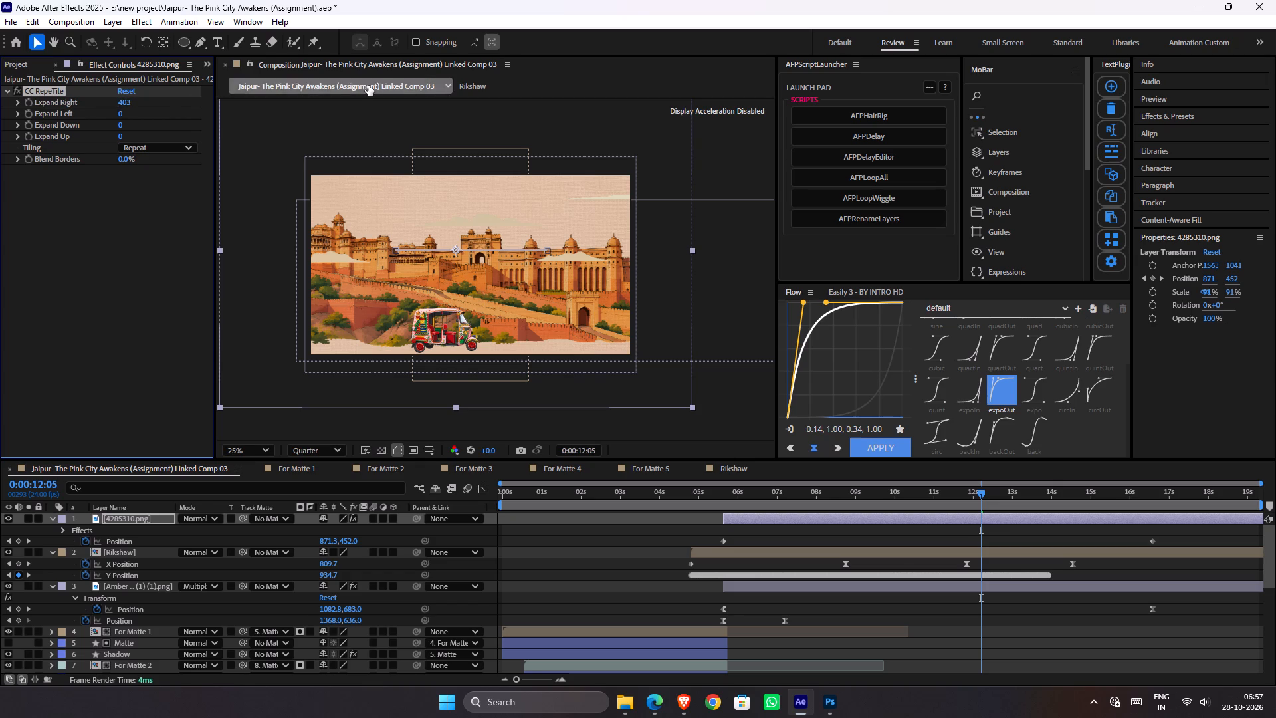
Set the cloud layer's end Position keyframe at 0:00:16:14 to 110, 452.
key(i)
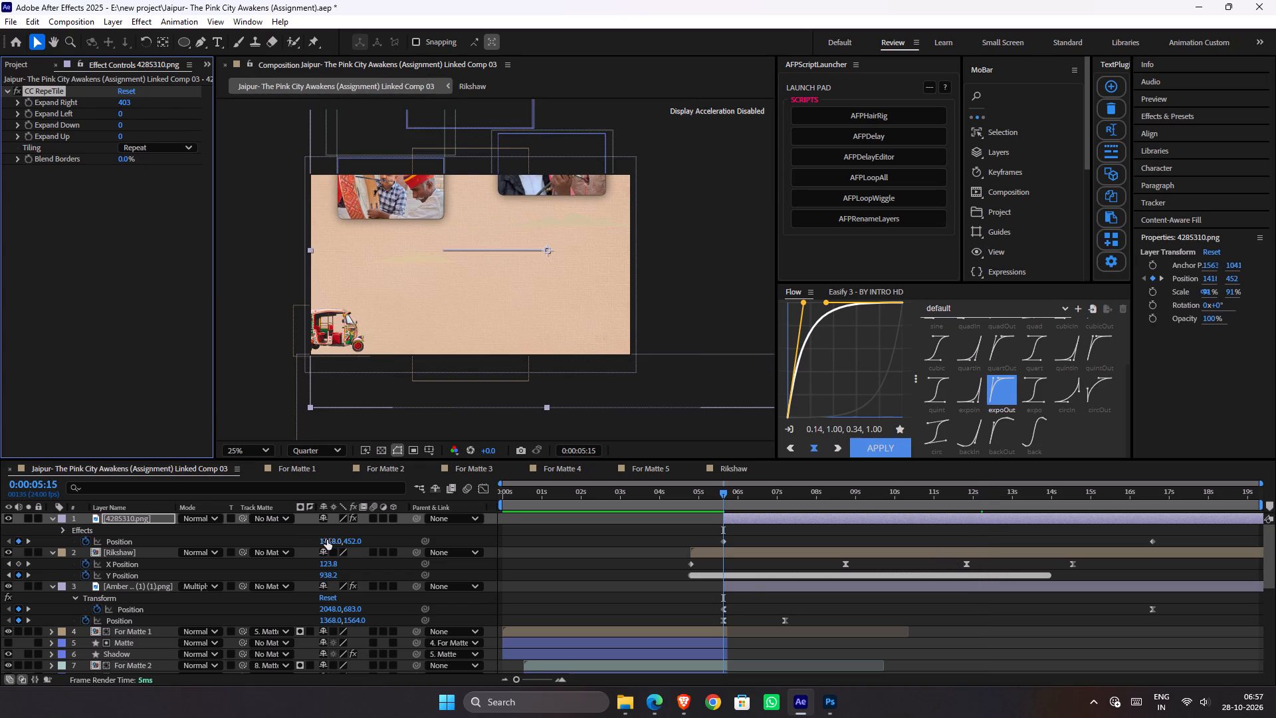
key(k)
key(k)
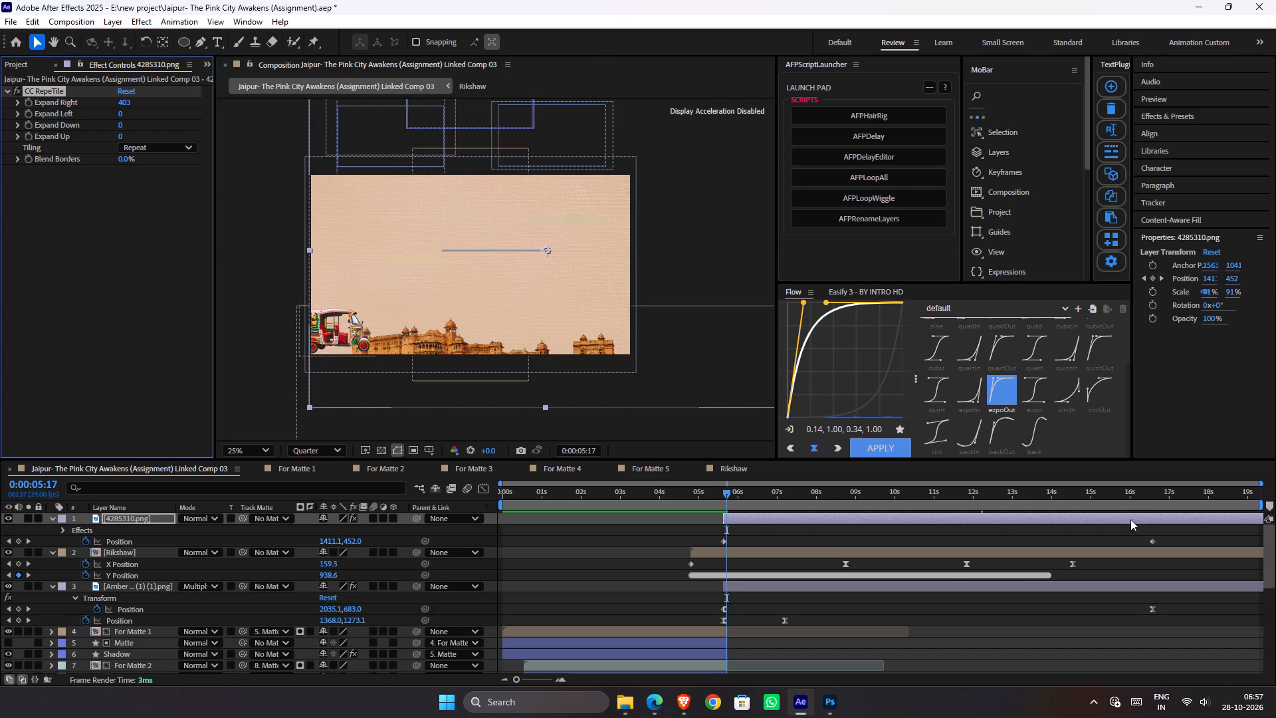
click(1149, 498)
key(k)
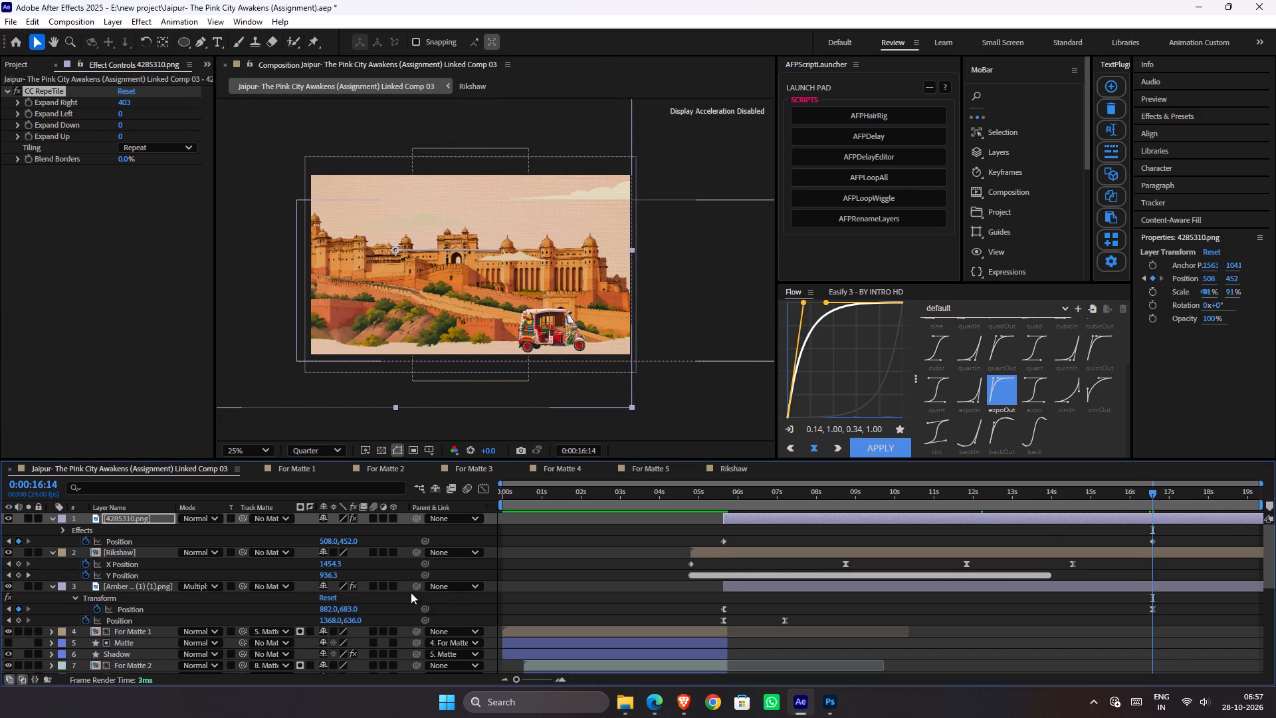
drag(326, 544, 17, 546)
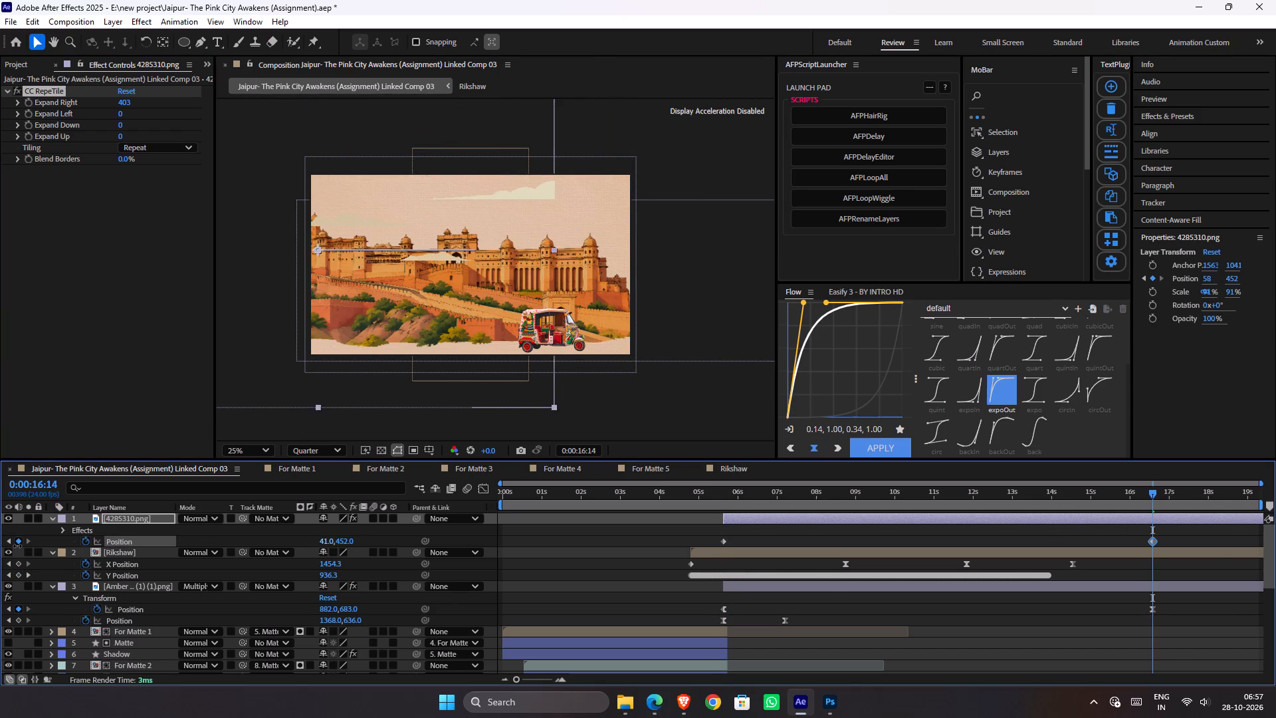
drag(17, 546, 58, 540)
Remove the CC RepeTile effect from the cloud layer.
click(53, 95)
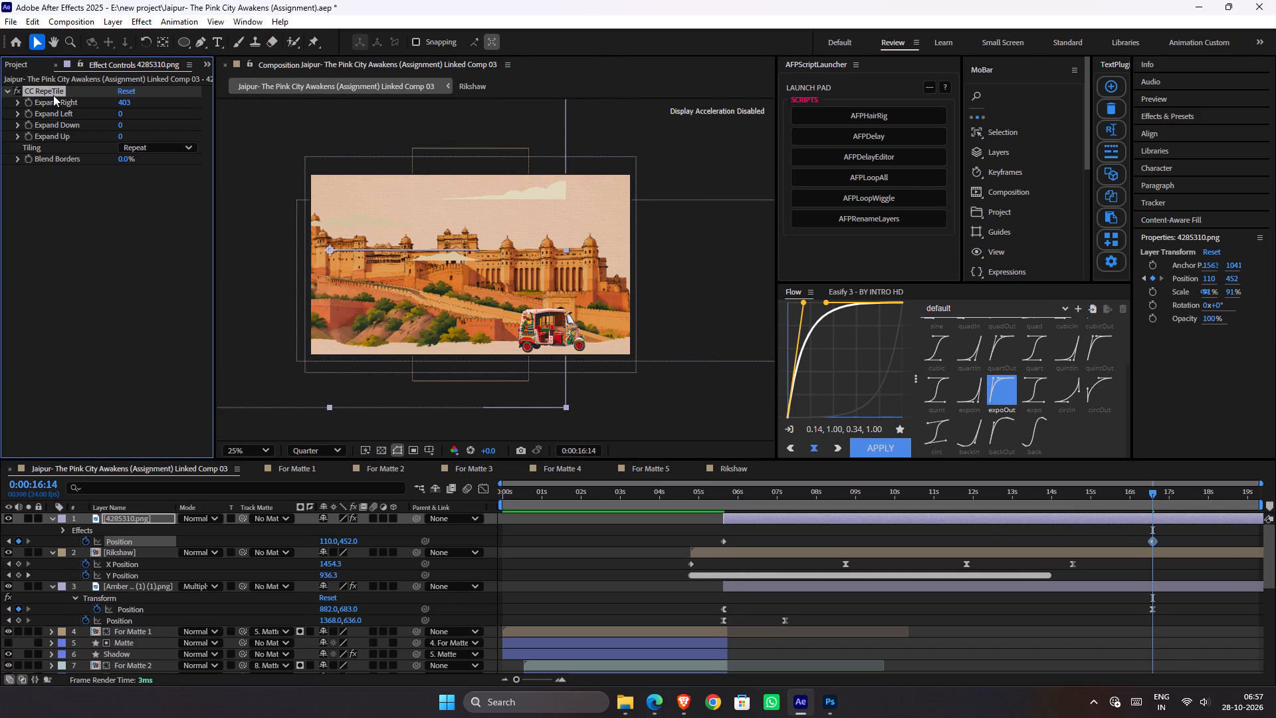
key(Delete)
Apply the Motion Tile effect to the cloud layer with Mirror Edges enabled and Output Width set to 170.
key(ctrl+space)
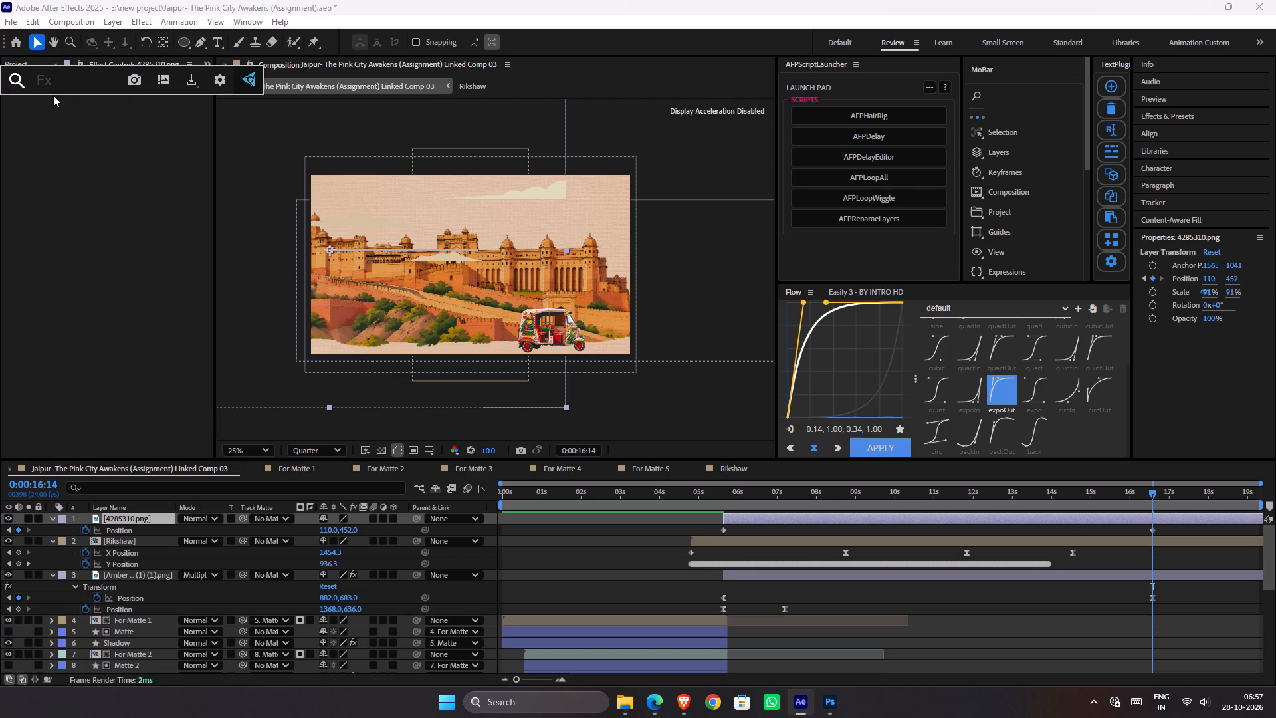
text(mot)
click(47, 124)
click(124, 160)
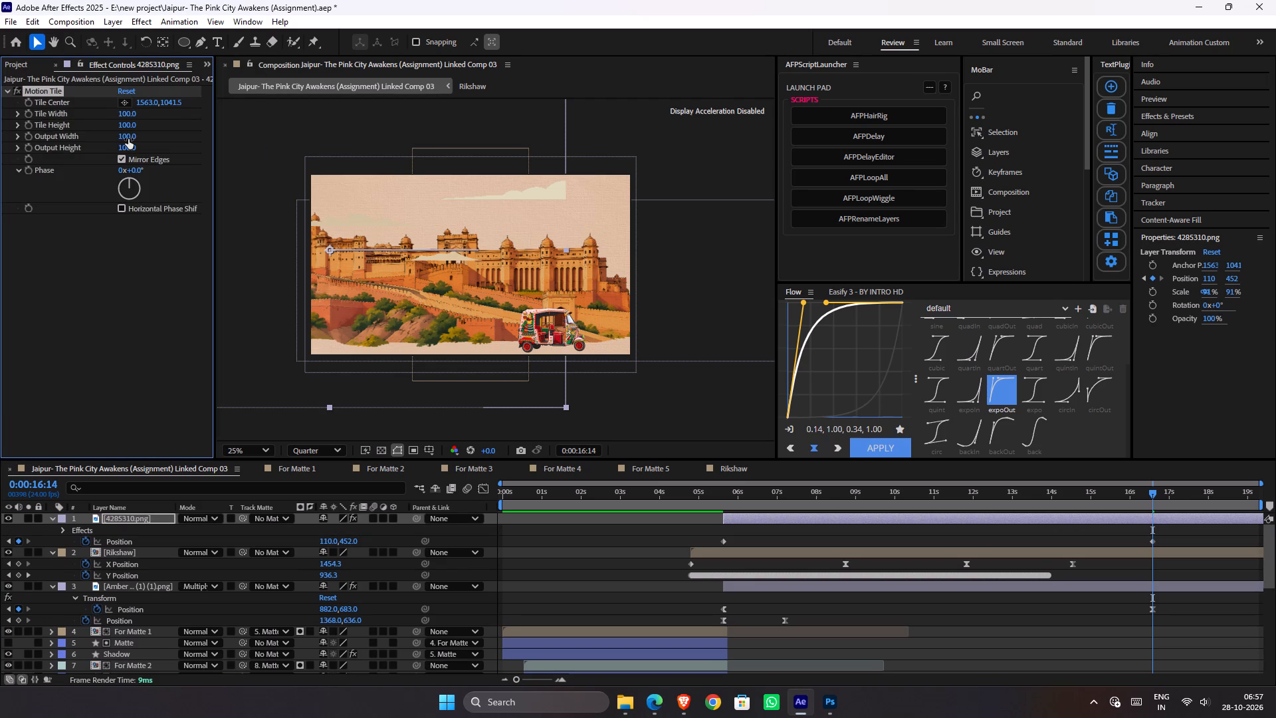
click(128, 139)
key(Up)
key(Up)
key(Up)
key(Up)
key(Up)
key(Up)
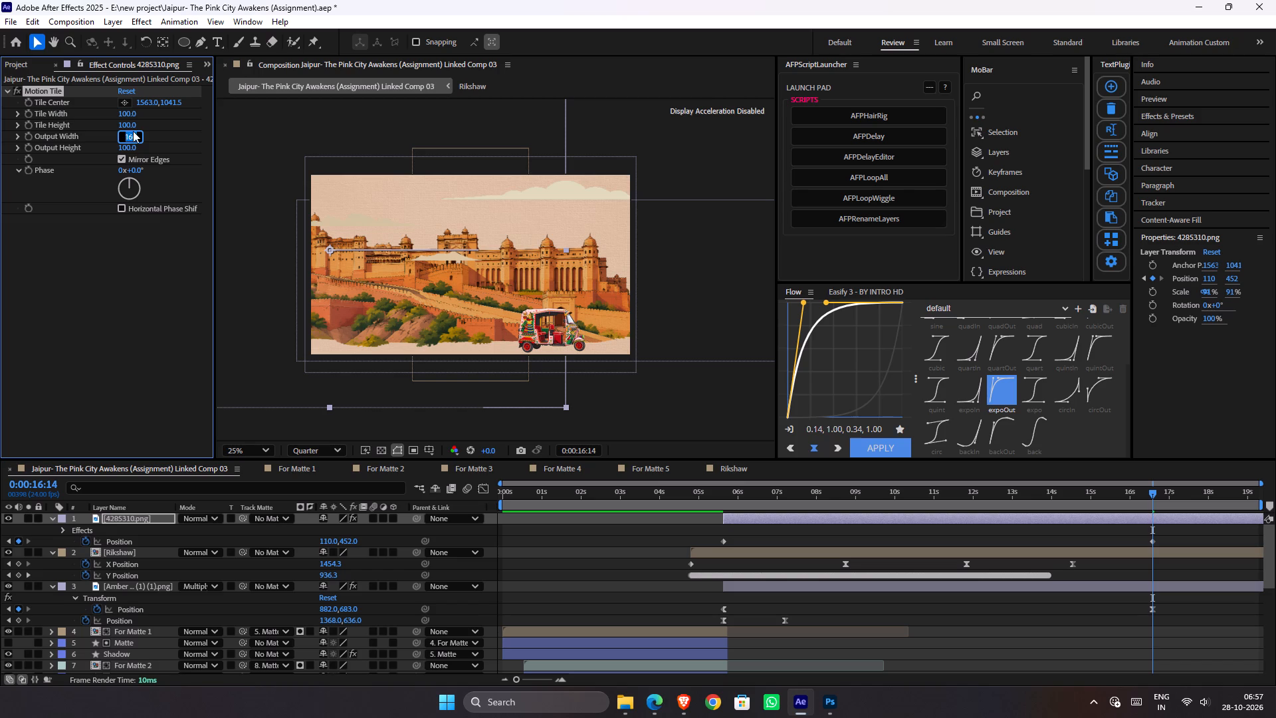
key(Up)
click(167, 146)
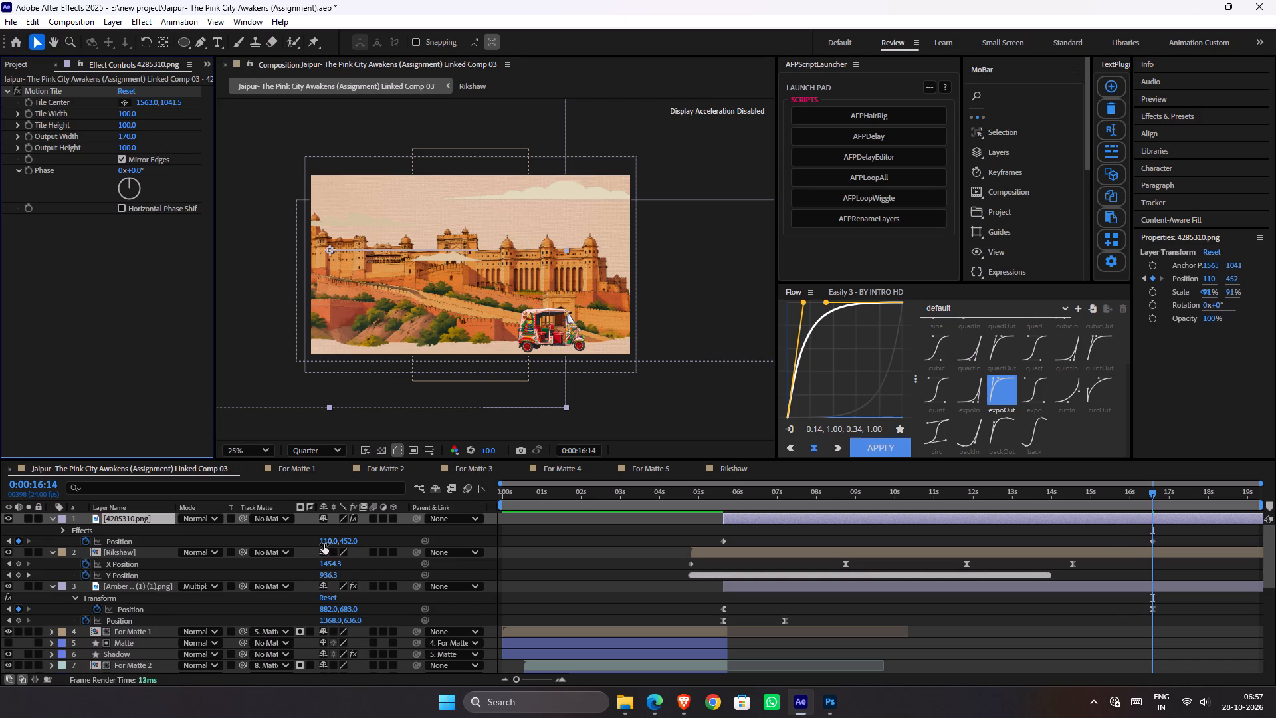
Set the cloud layer's end Position keyframe at 0:00:16:14 to -411, 452.
drag(323, 543, 0, 562)
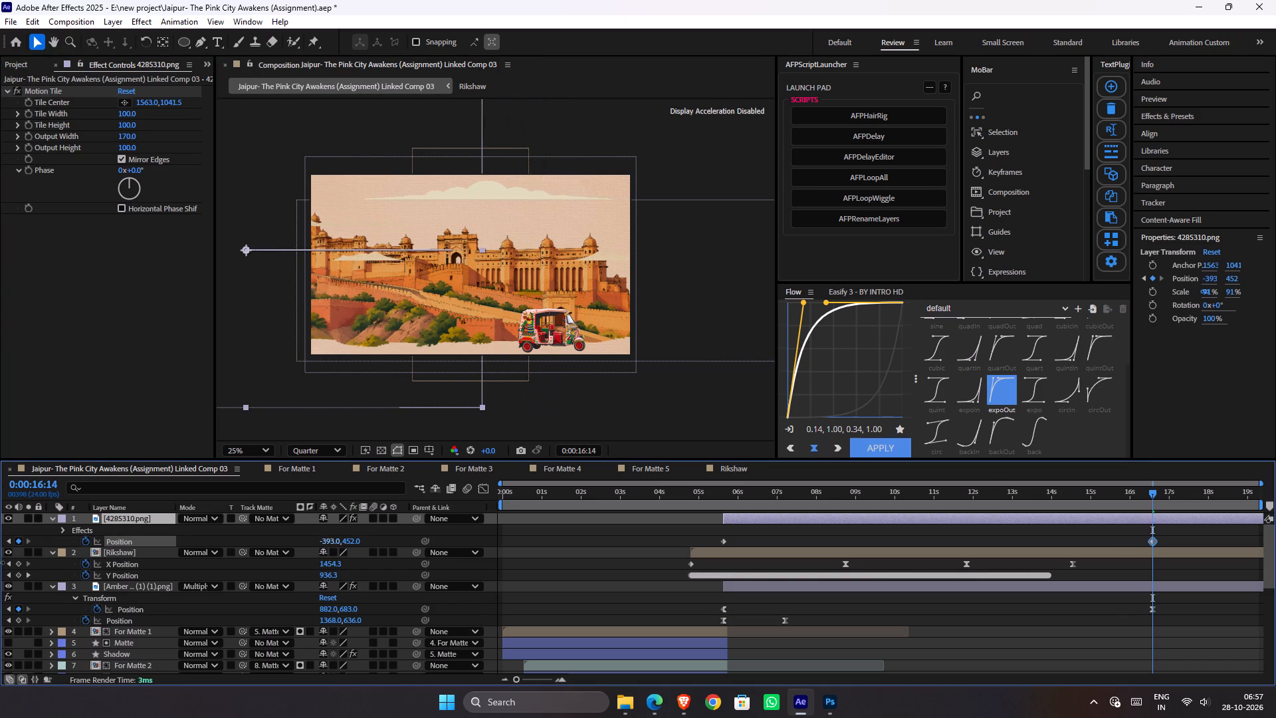
drag(0, 562, 0, 566)
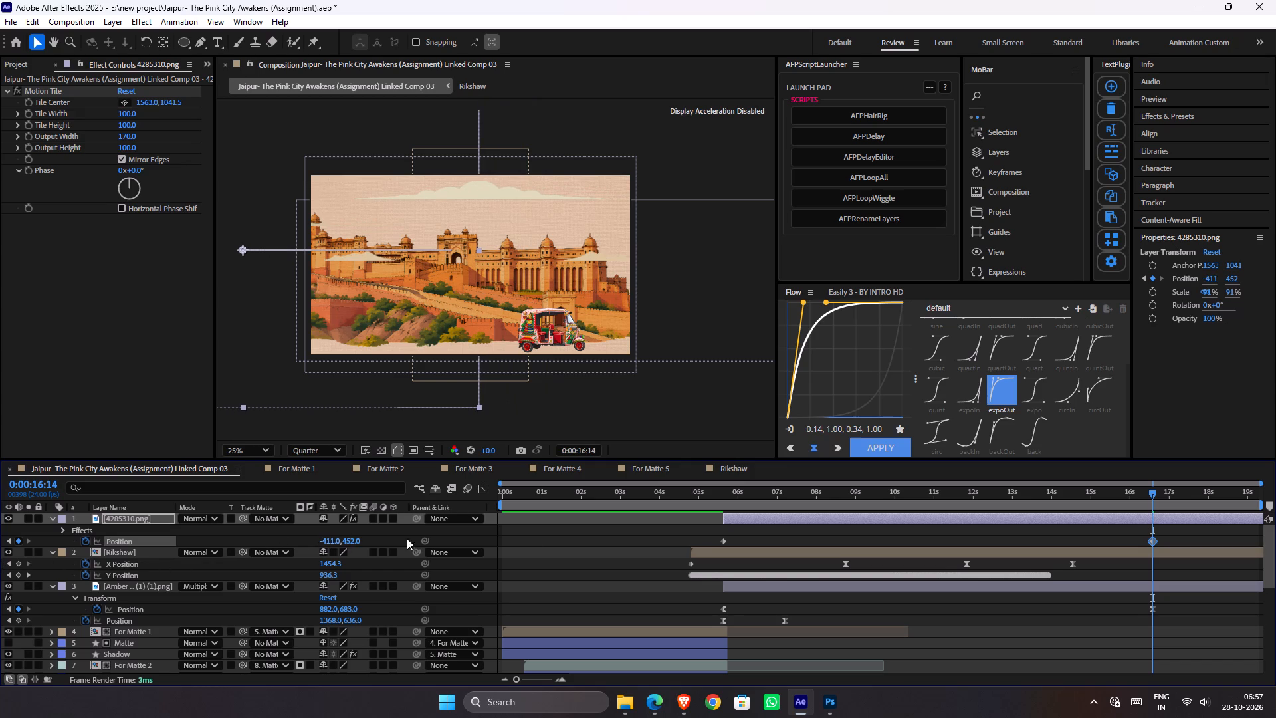
Move the cloud layer's end Position keyframe later, to shortly before the 18-second mark.
drag(1150, 540, 1187, 540)
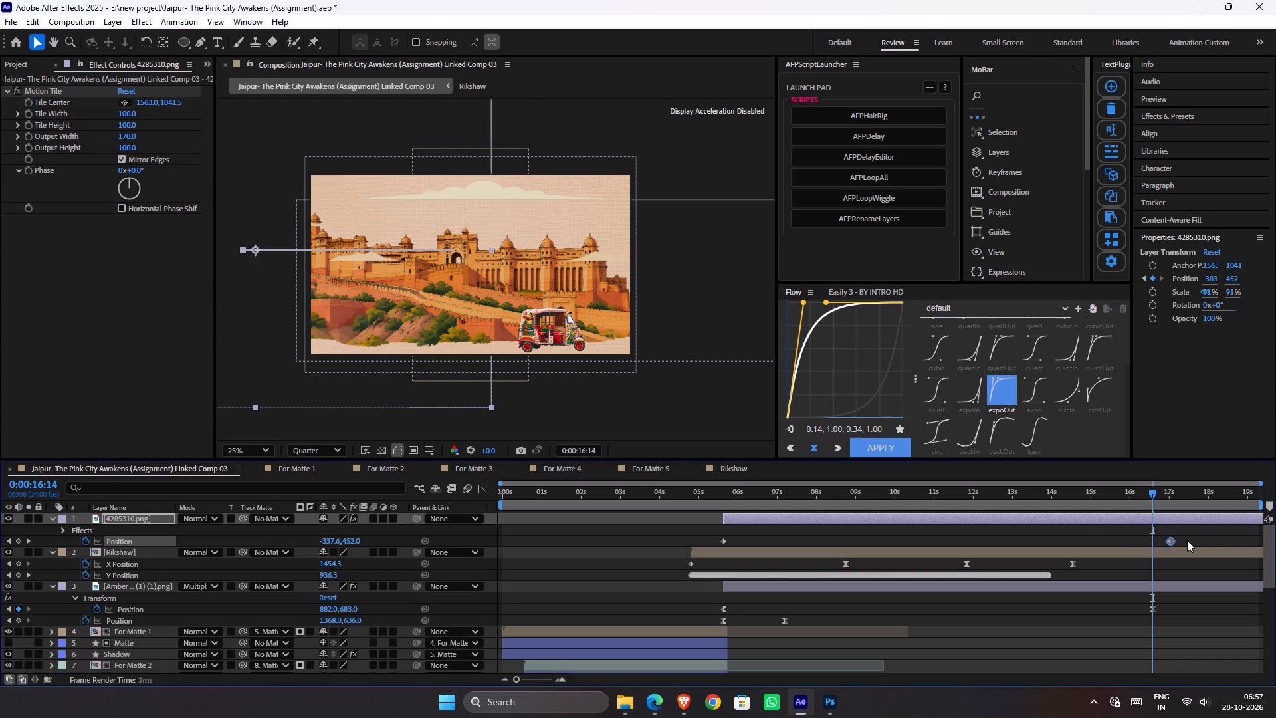
drag(1187, 540, 1194, 540)
Play back the scene from about 0:00:04:10 to check the cloud drift against the fort and rickshaw motion.
drag(1070, 503, 674, 519)
key(space)
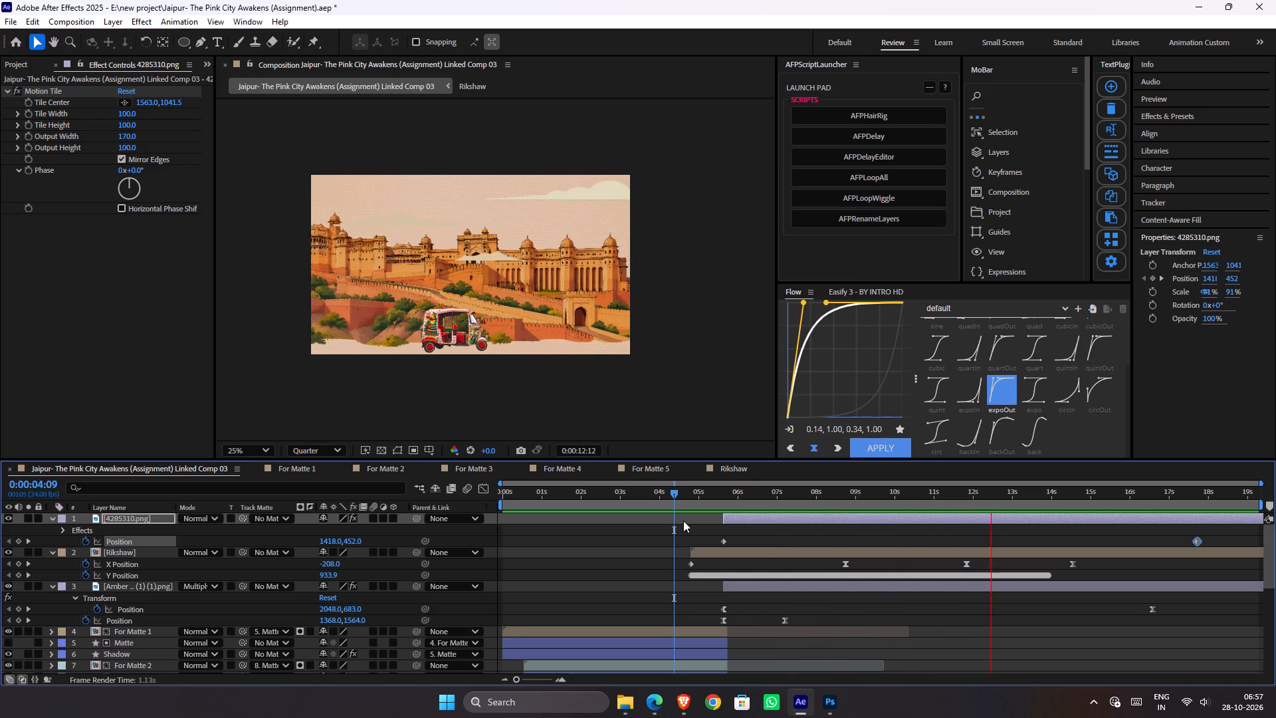
key(space)
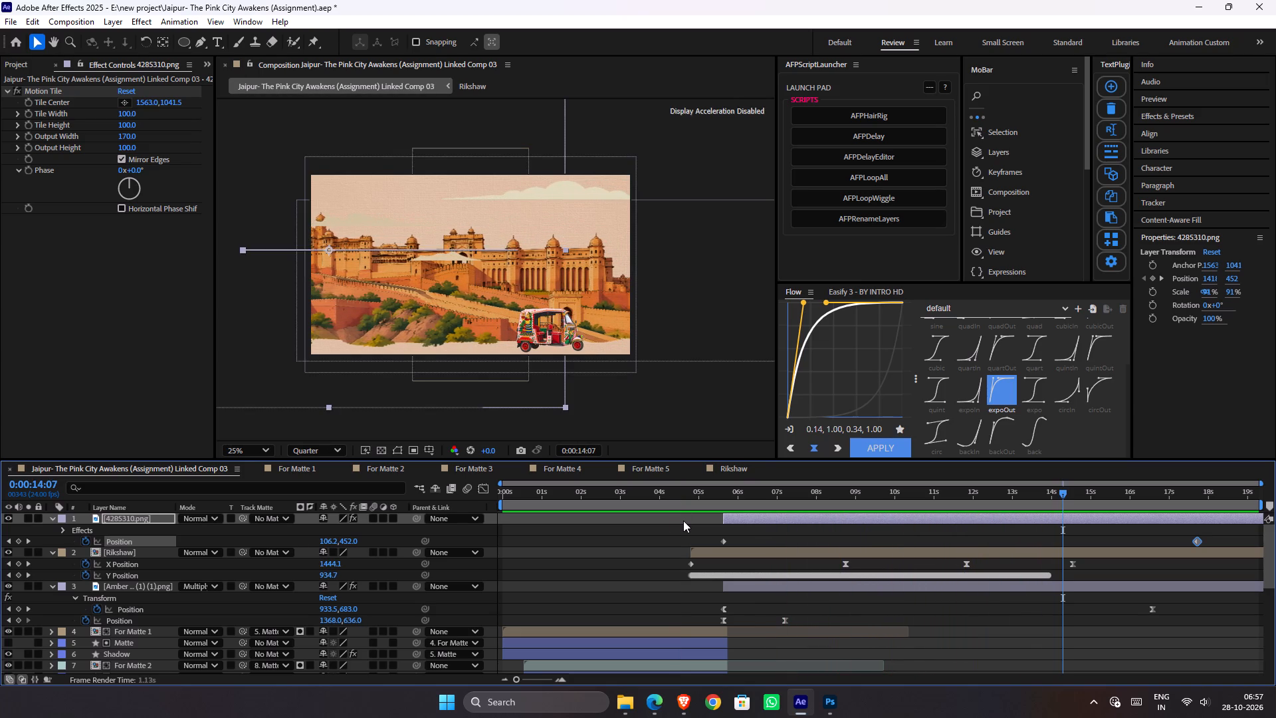
key(space)
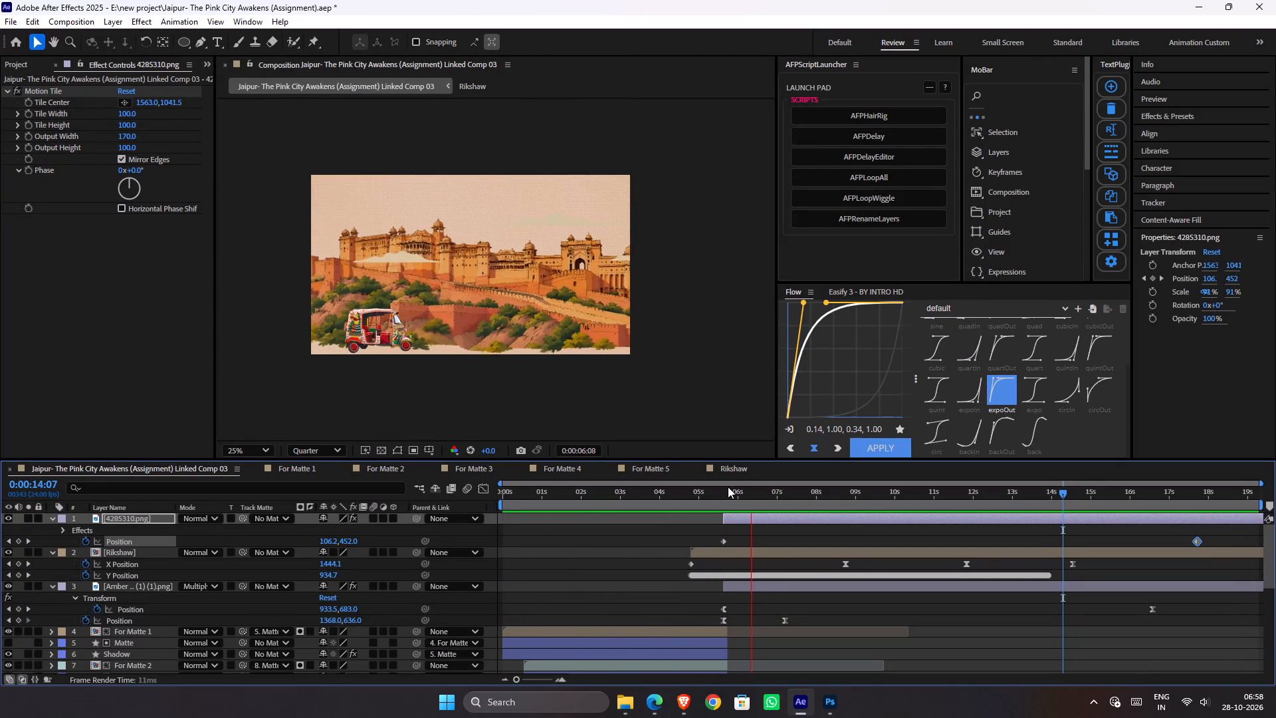
key(space)
drag(727, 500, 679, 506)
key(space)
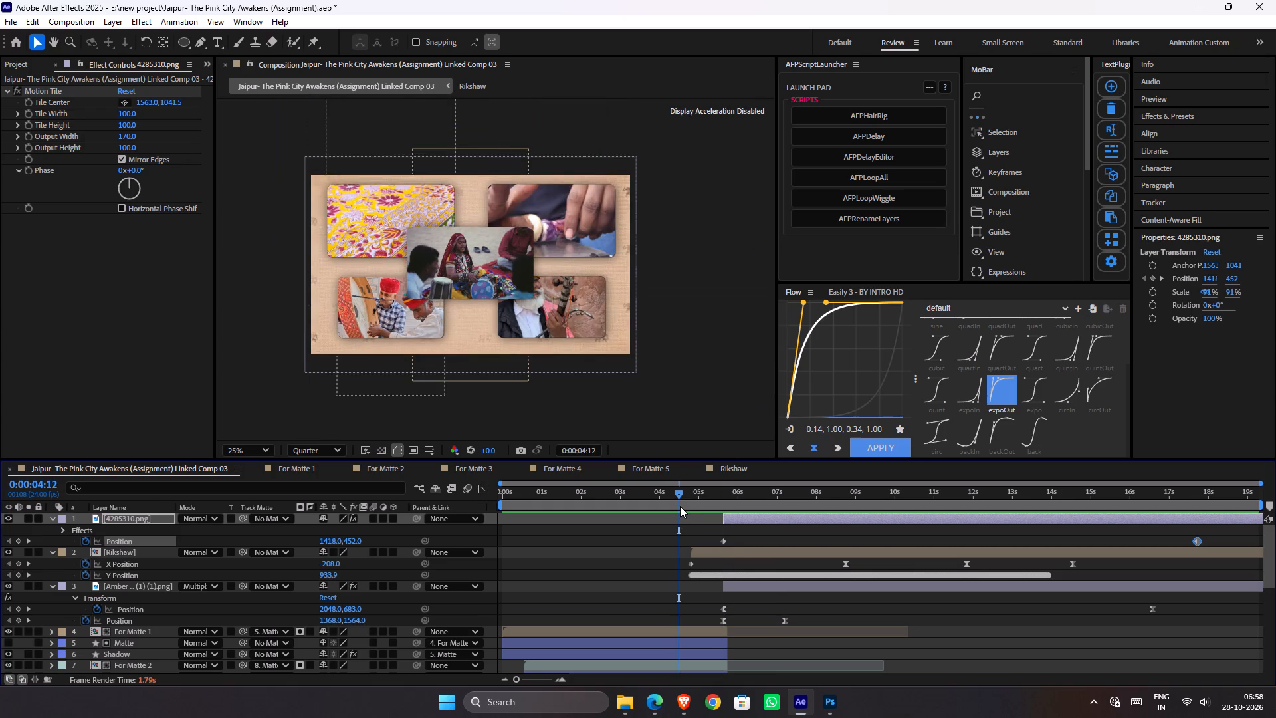
key(space)
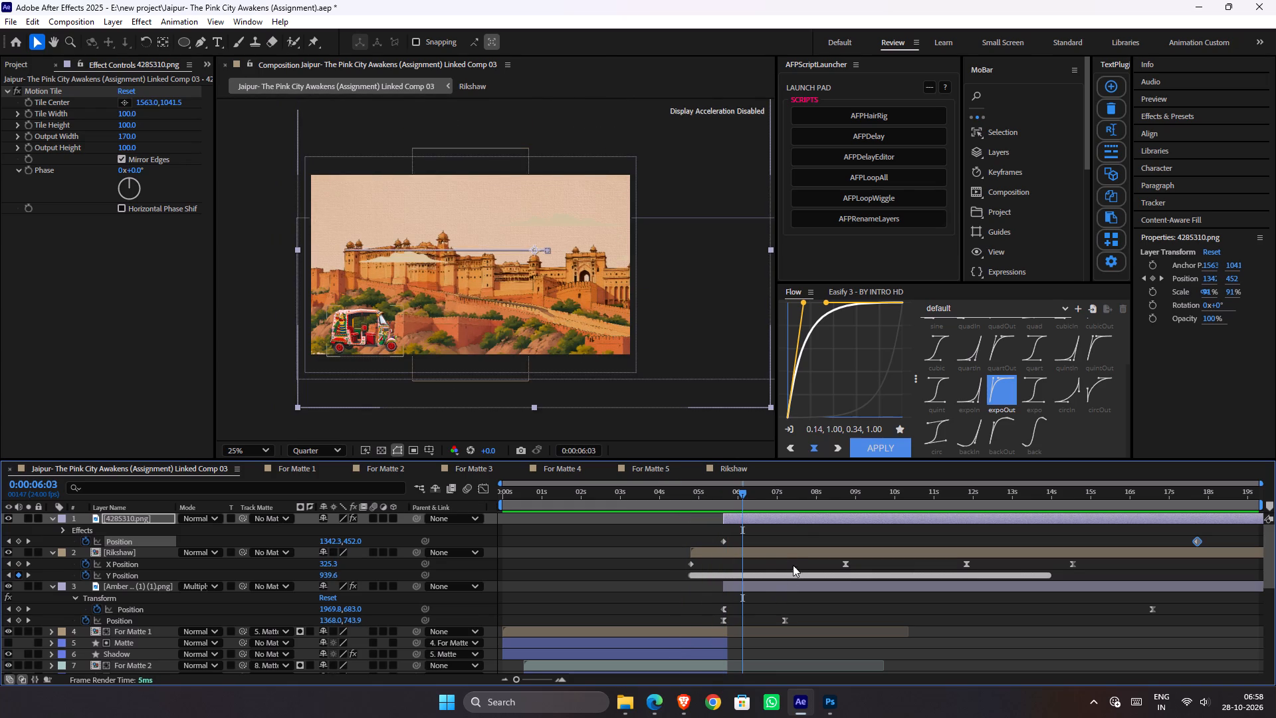
Save the project.
key(ctrl+s)
Collapse the Amber Fort layer's properties in the timeline and leave the layer selected.
click(798, 585)
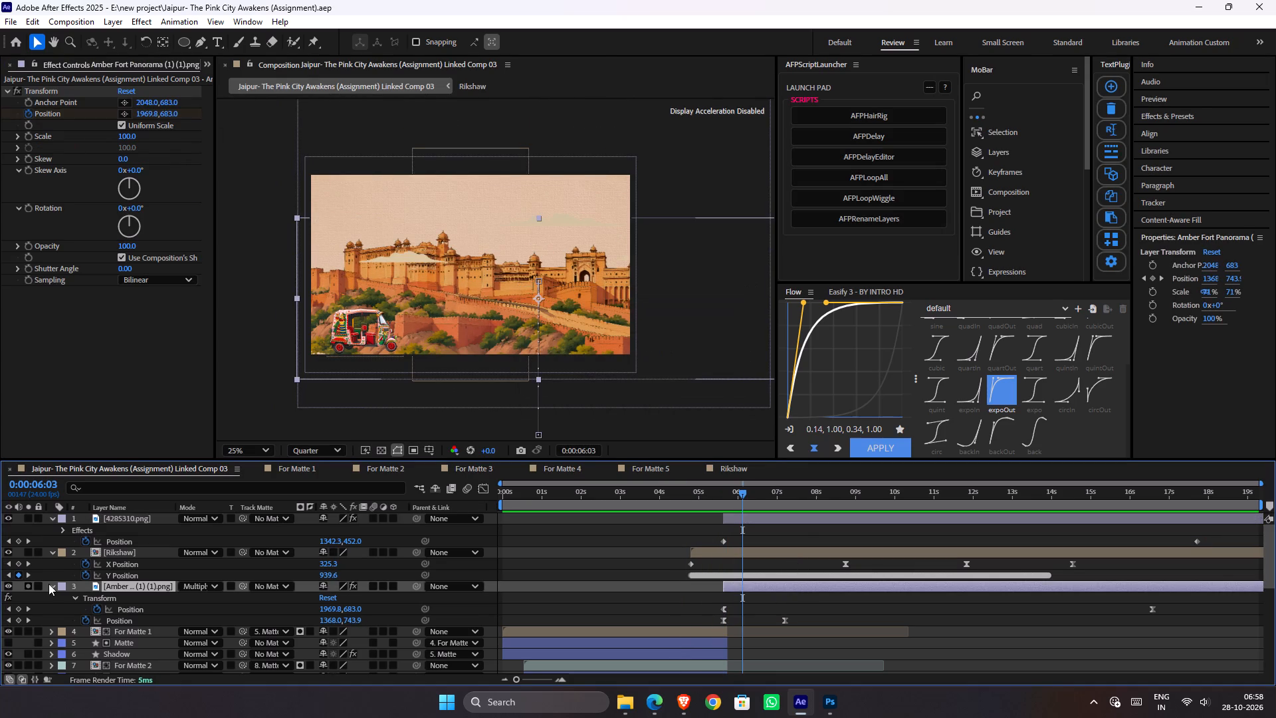
click(51, 584)
click(126, 586)
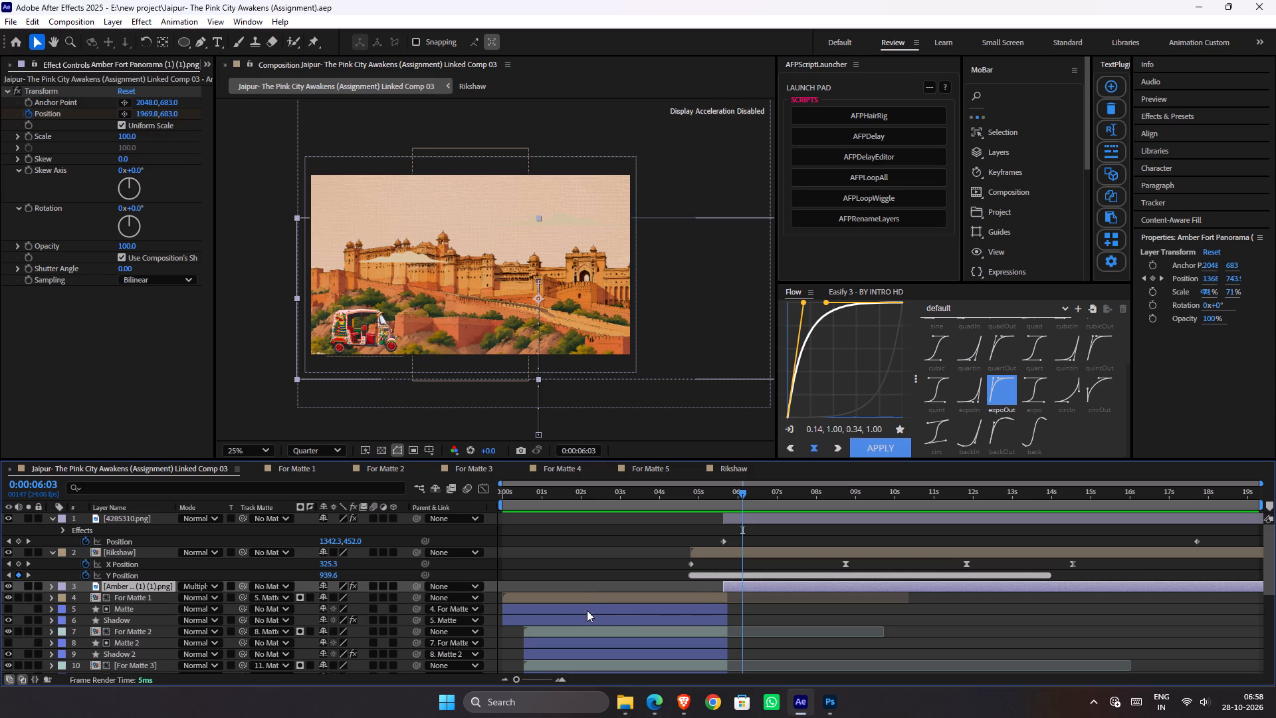
Draw a black, strokeless rectangle as a new shape layer, wider than the frame and covering its bottom strip from the rickshaw's body downward.
drag(183, 42, 224, 45)
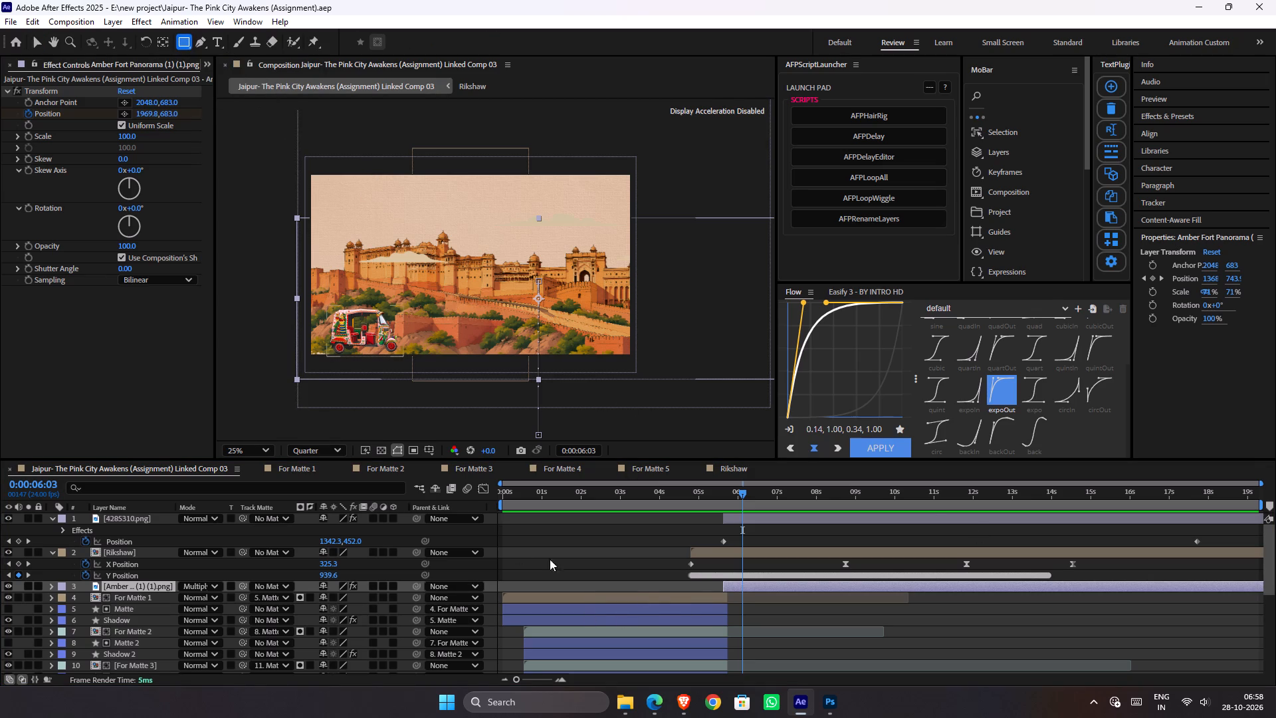
click(745, 604)
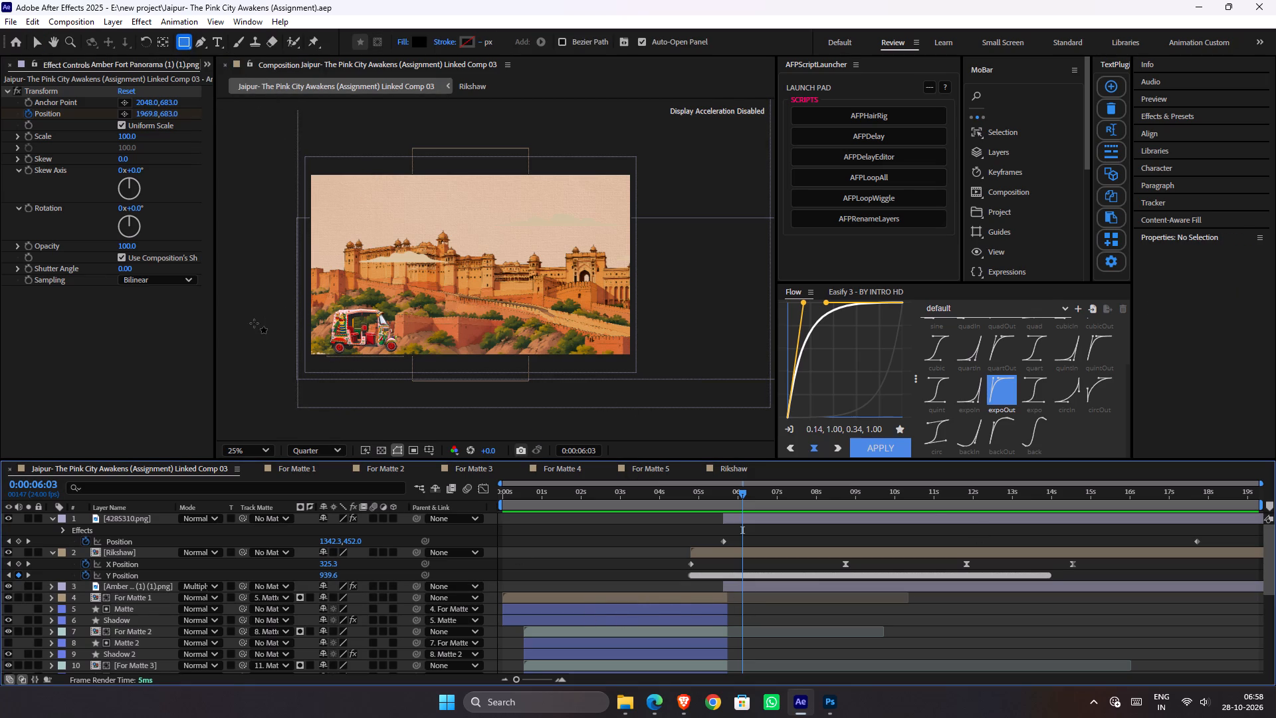
drag(237, 331, 733, 427)
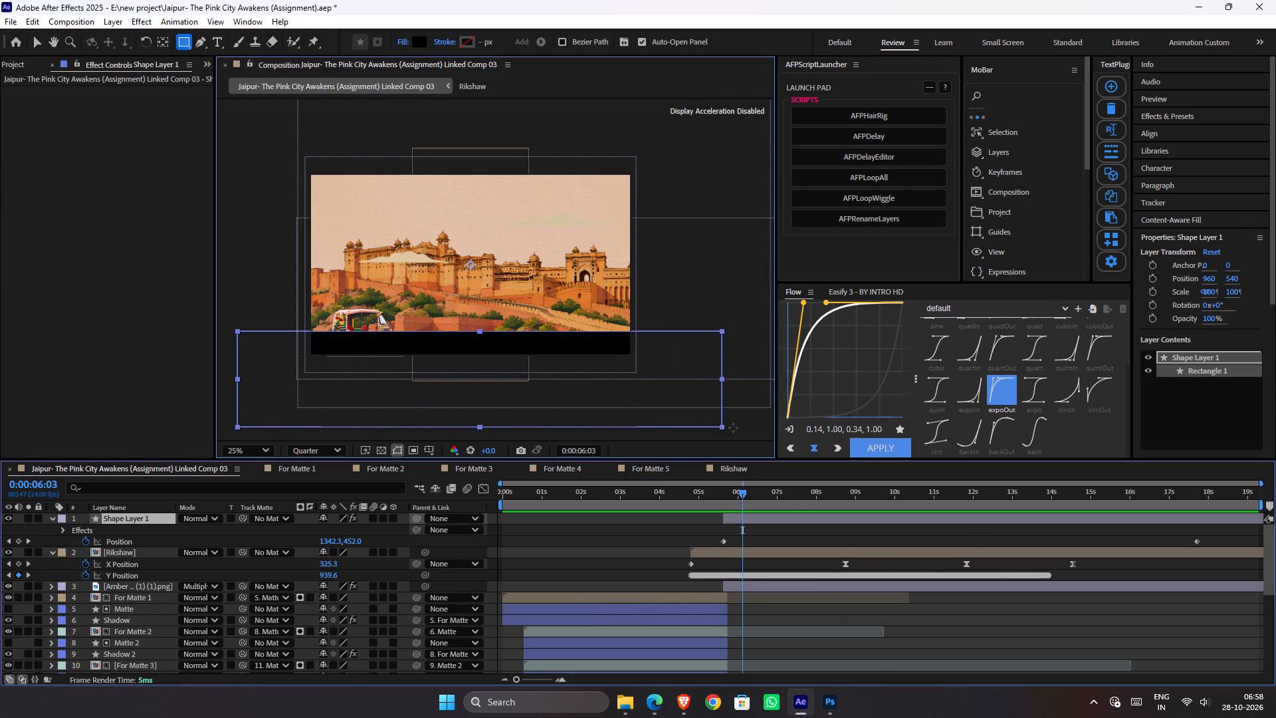
drag(733, 427, 718, 435)
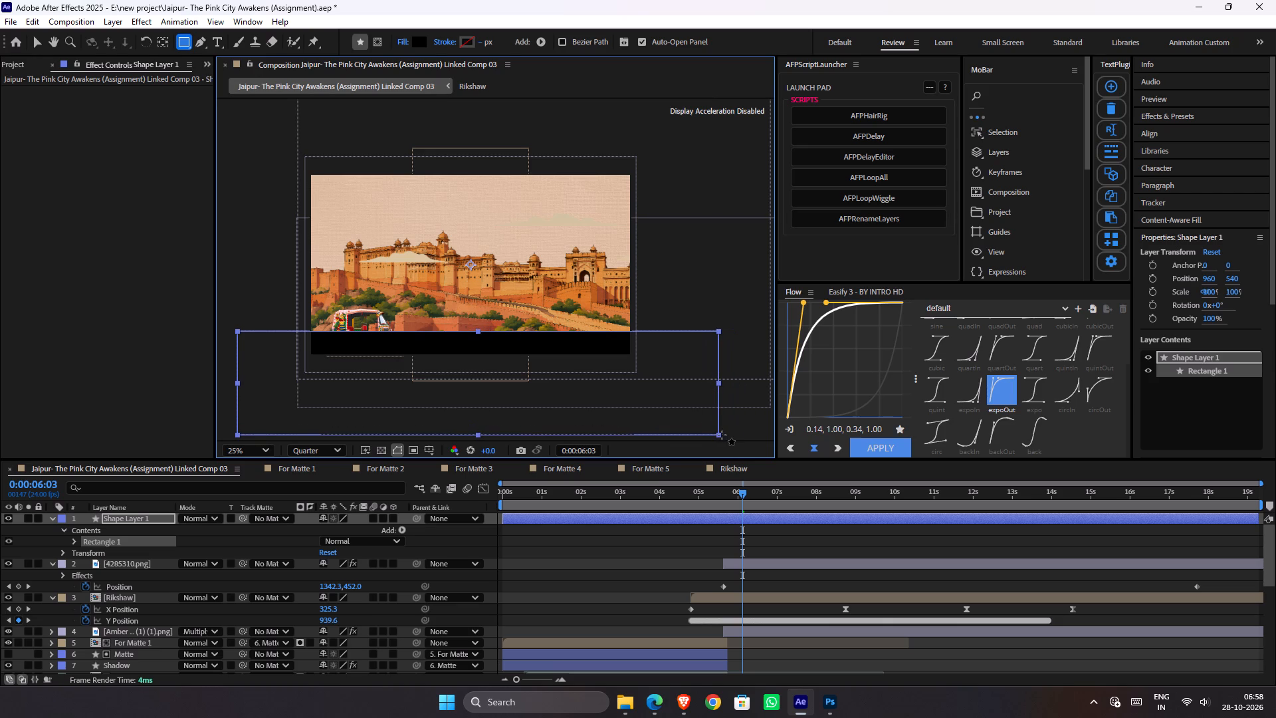
Apply Fast Box Blur to the rectangle shape layer with a Blur Radius of 54.
key(ctrl+space)
key(f)
key(s)
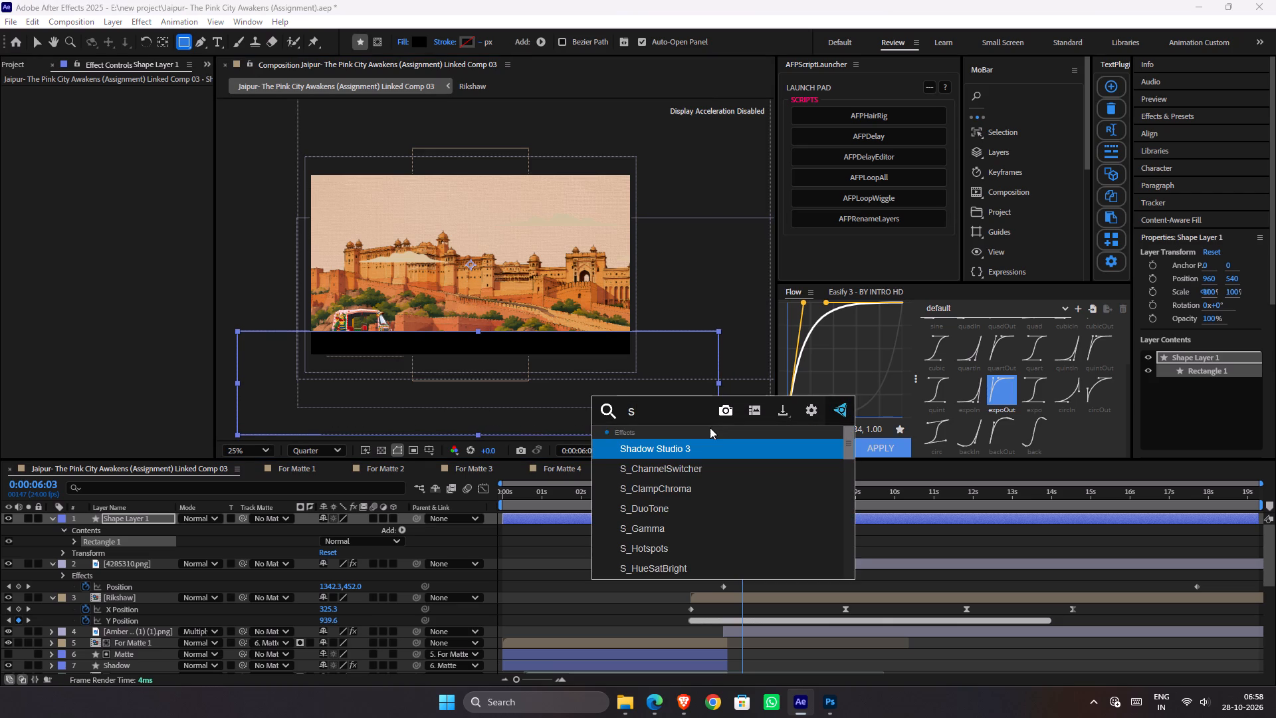
key(BackSpace)
text(fst)
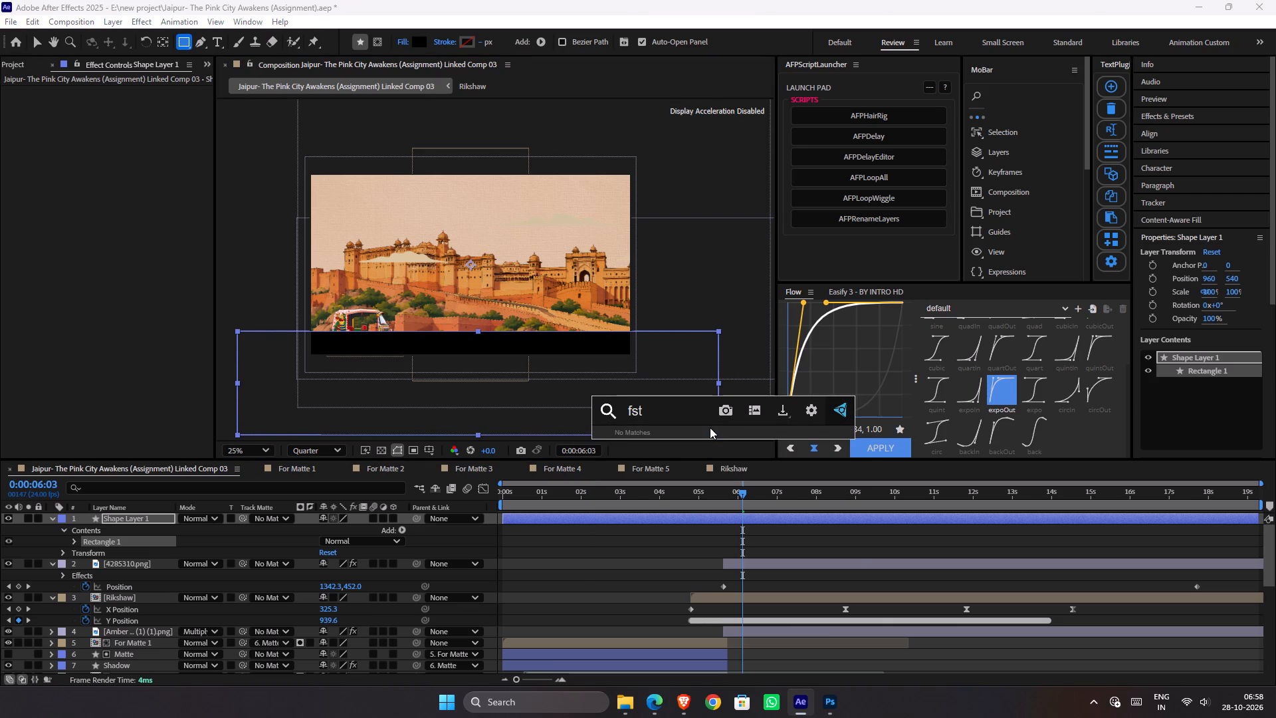
key(BackSpace)
key(BackSpace)
text(as)
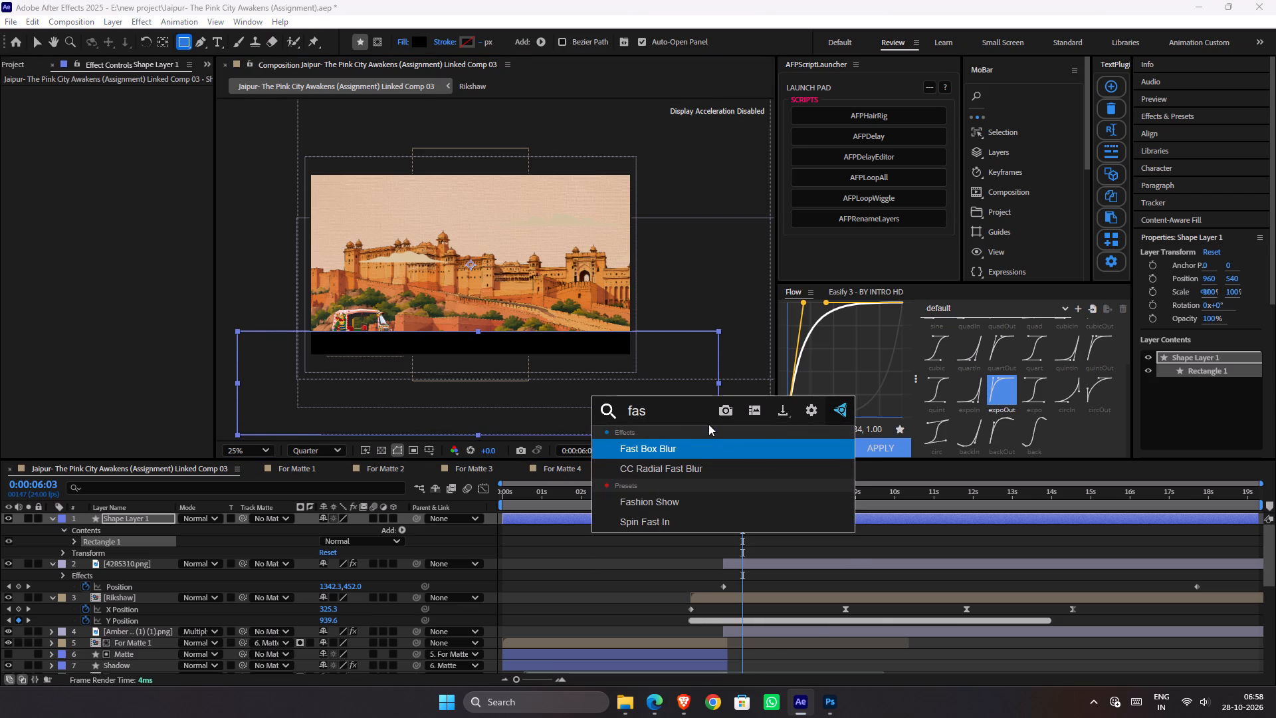
click(736, 443)
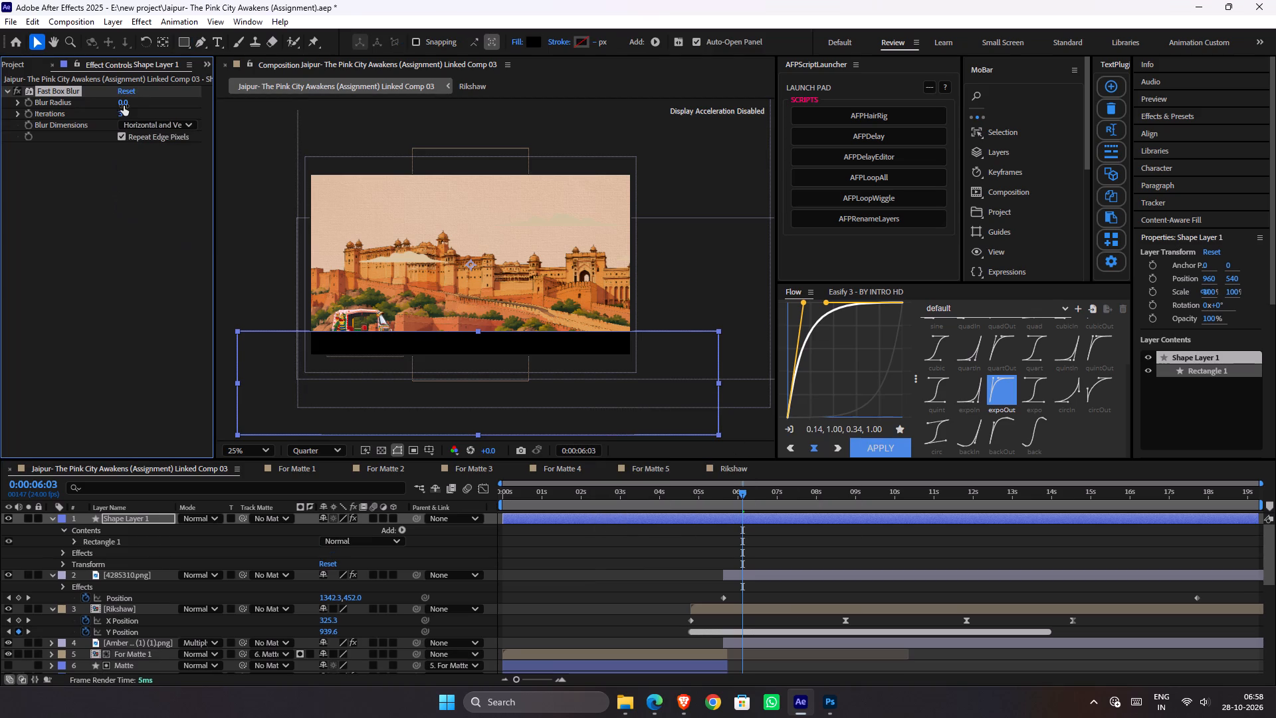
drag(124, 106, 148, 100)
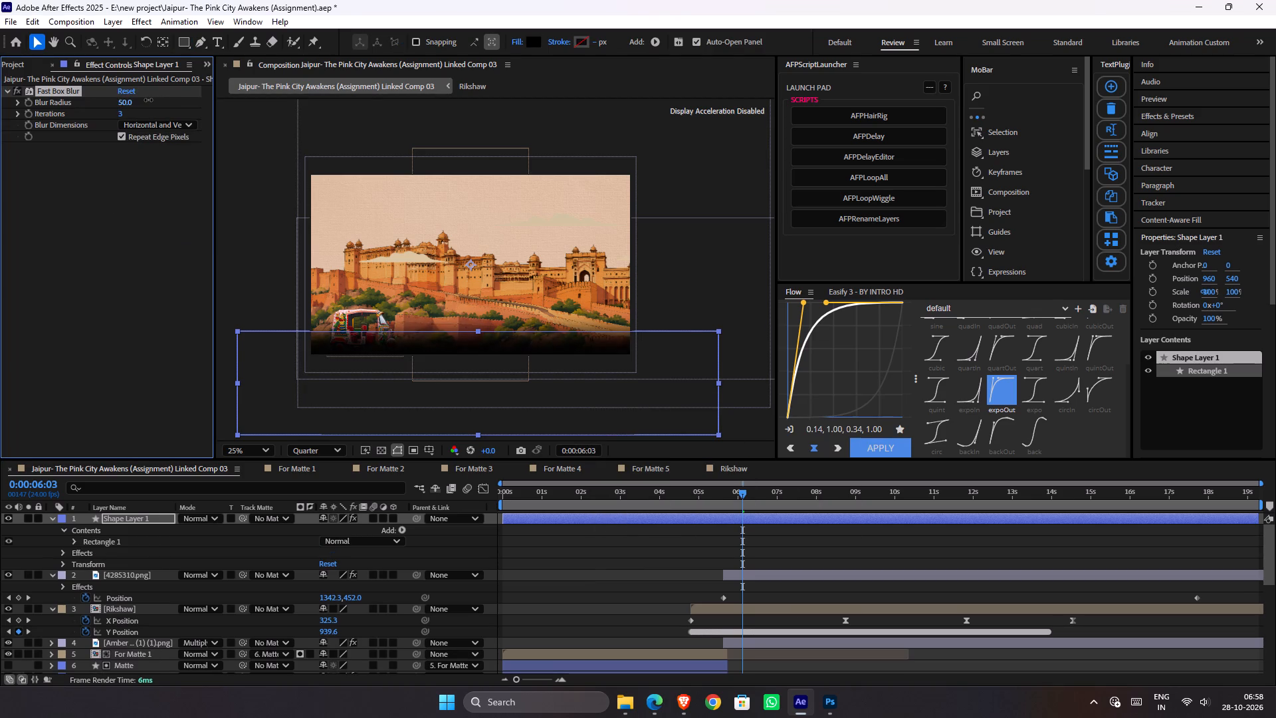
drag(148, 100, 154, 100)
Place the rectangle layer directly below the Amber Fort layer, align its start with the fort layer's start, and save.
drag(136, 519, 155, 622)
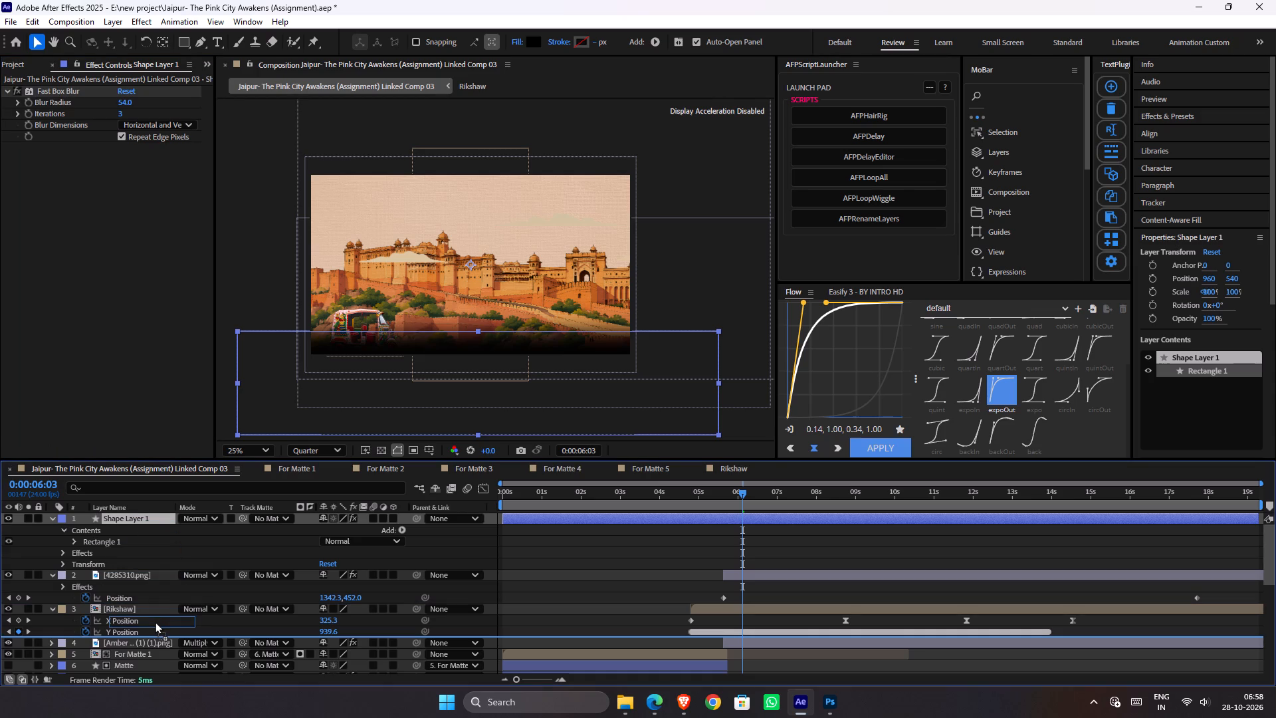
drag(155, 622, 150, 642)
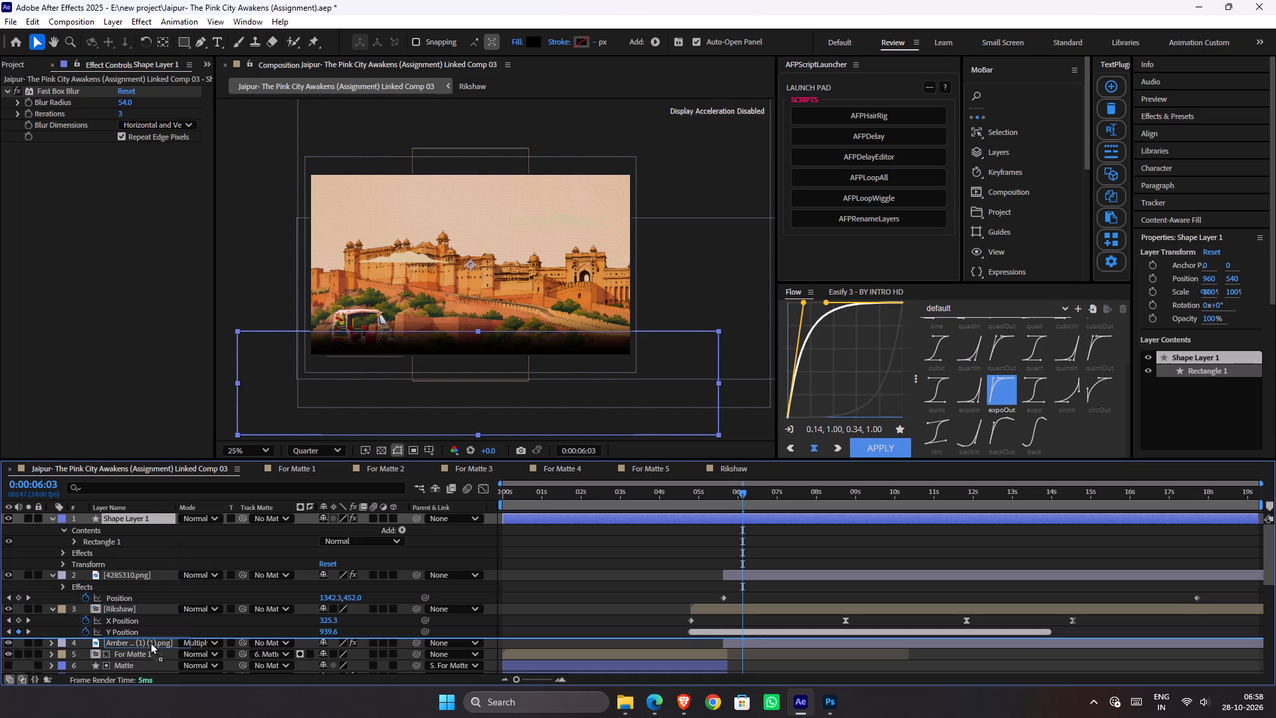
drag(150, 642, 149, 650)
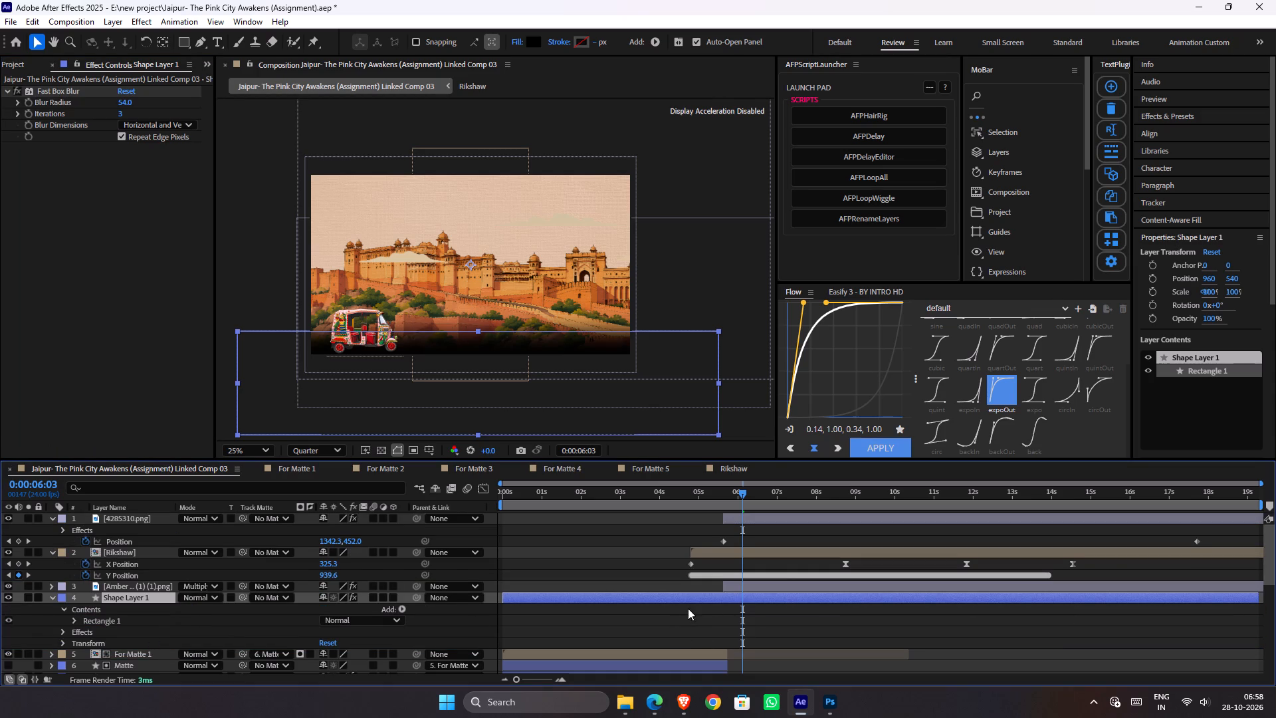
key(bracketleft)
drag(778, 595, 761, 604)
key(ctrl+s)
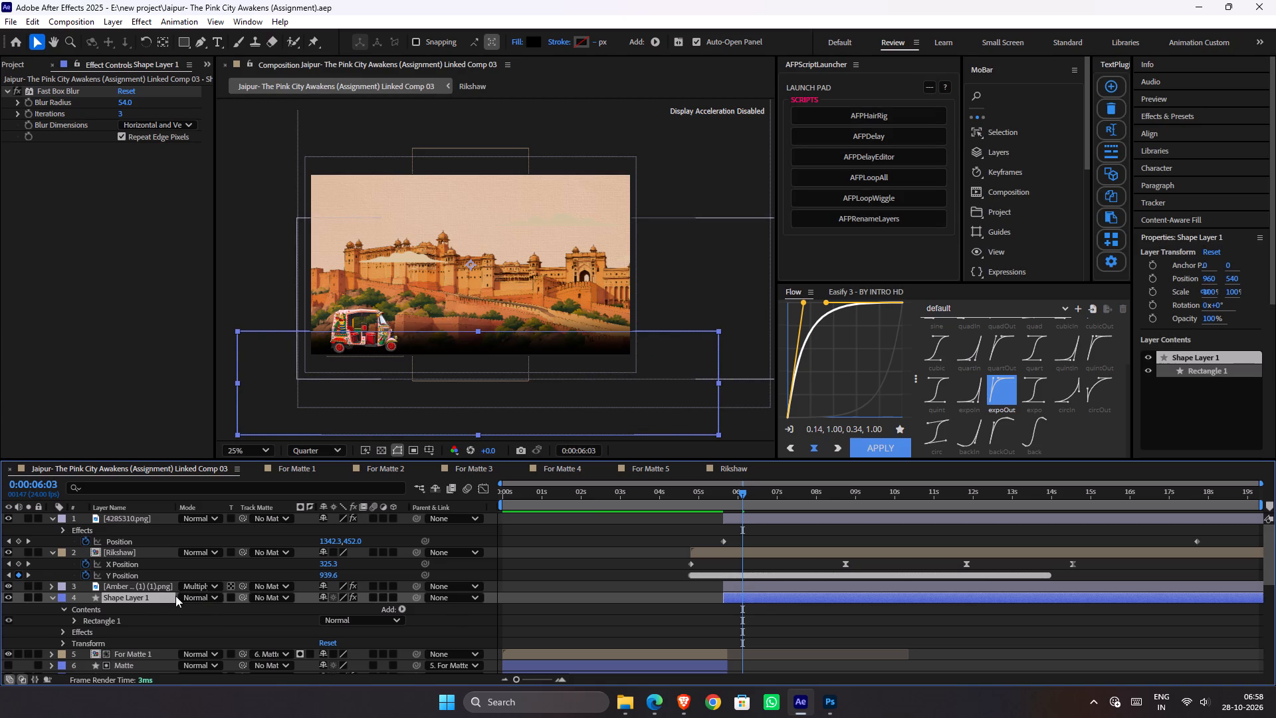
Rename the rectangle shape layer as Fort Matte and save the project.
right_click(138, 597)
click(192, 564)
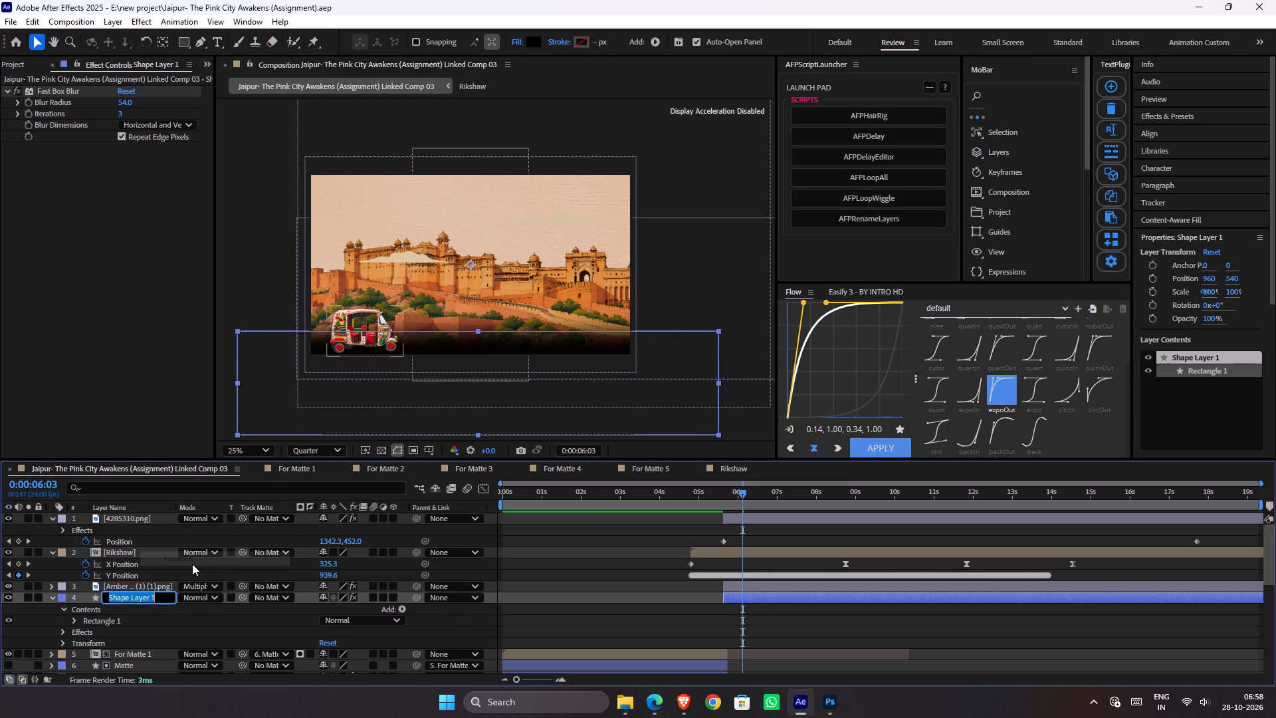
text(Fort Matte)
key(Return)
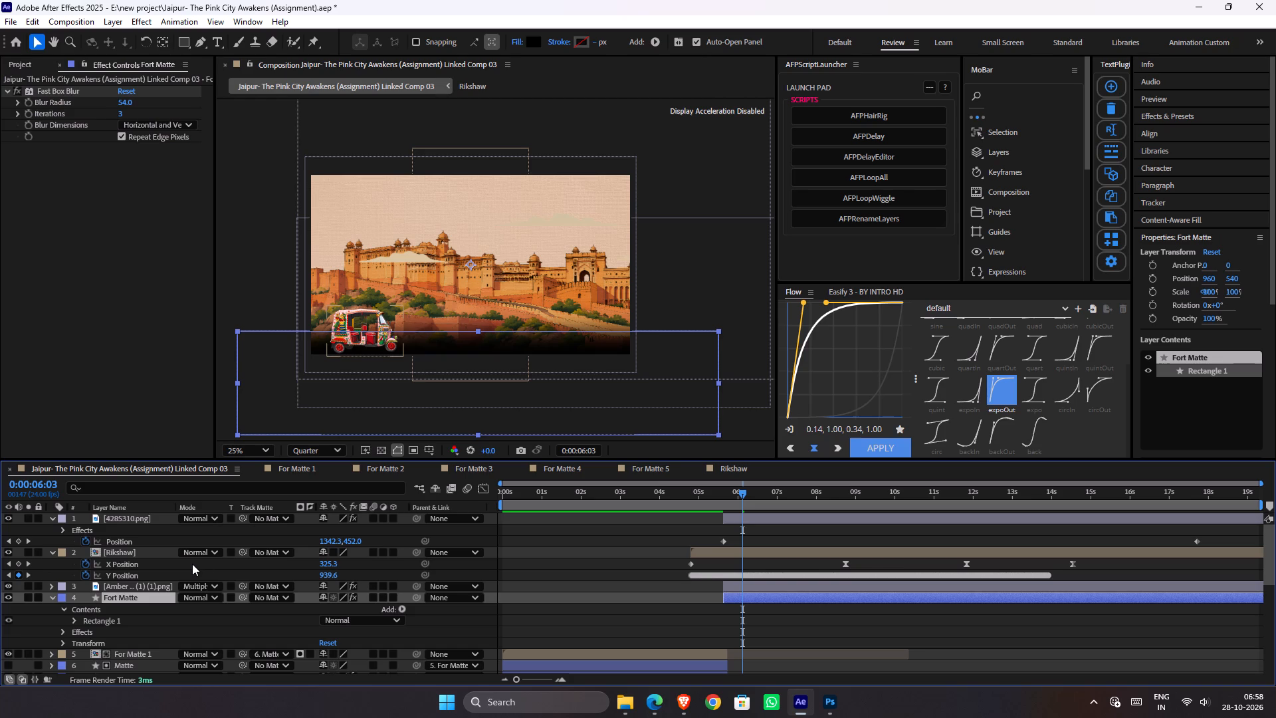
key(ctrl+s)
Set Fort Matte as the Amber Fort layer's track matte and invert the matte.
drag(241, 587, 233, 596)
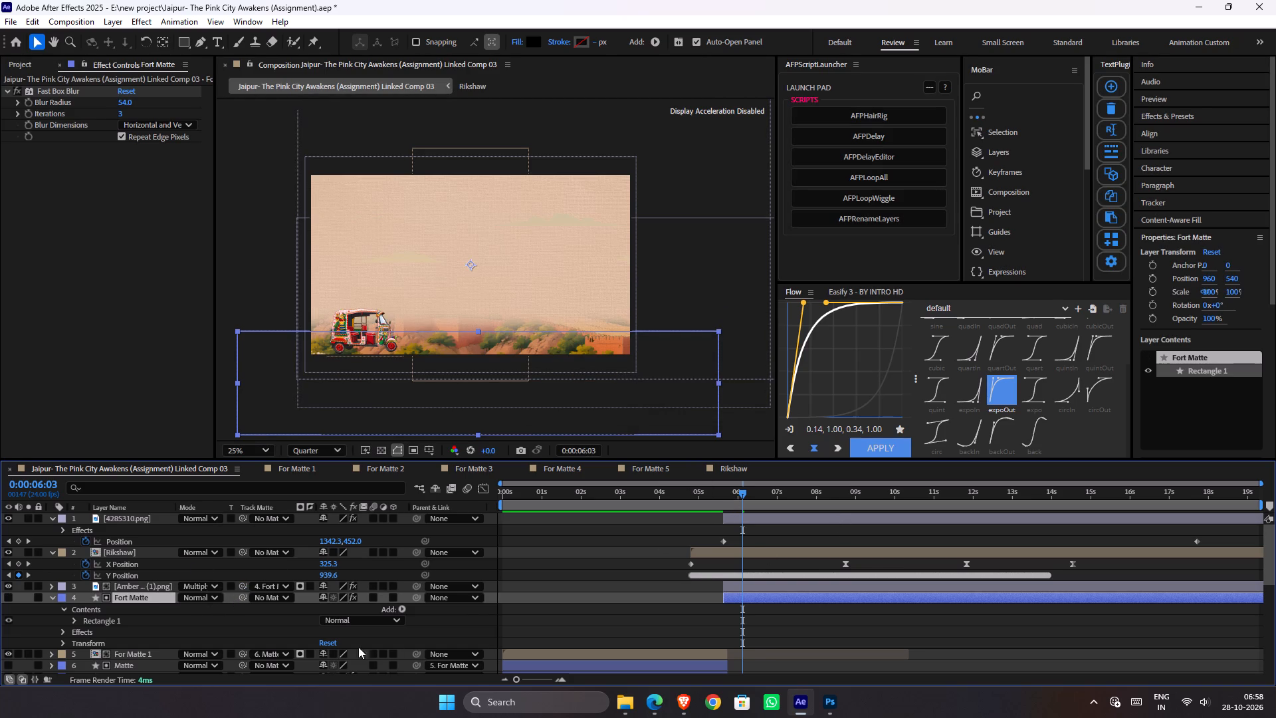
click(307, 589)
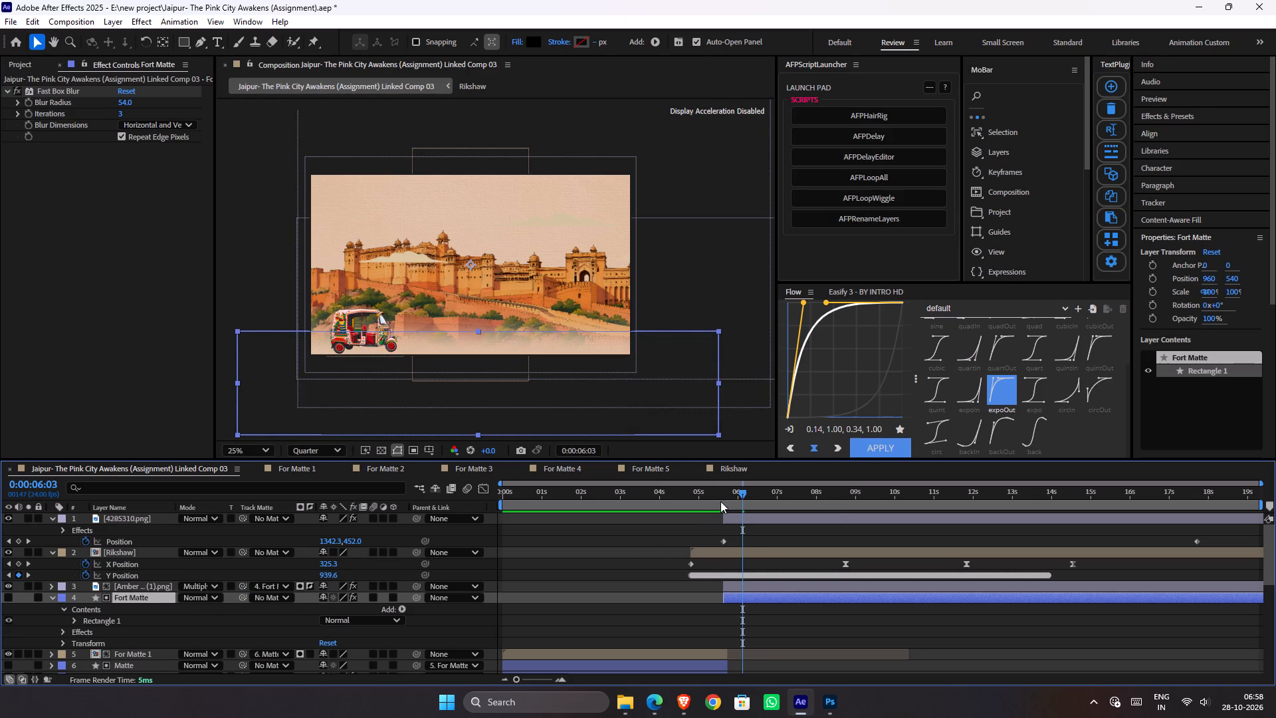
Play back from about 0:00:04:08 to check the fort's softened lower edge as the rickshaw enters.
drag(720, 501, 673, 490)
key(space)
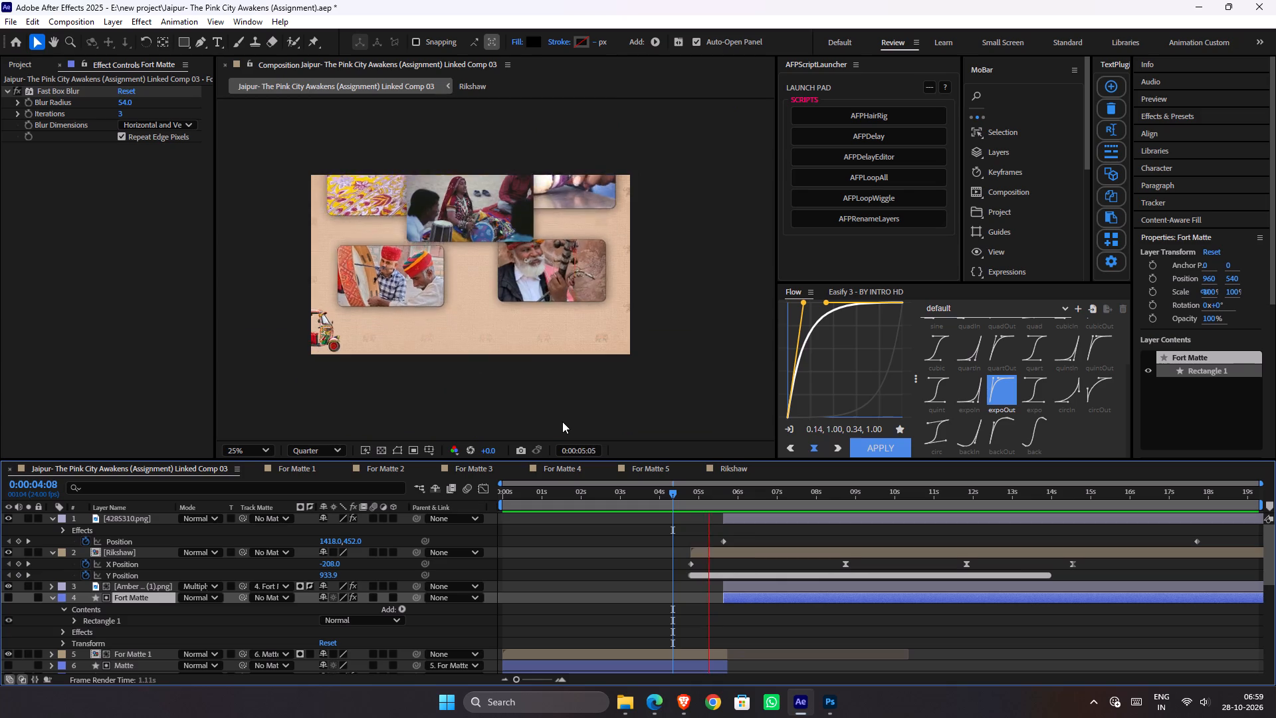
key(space)
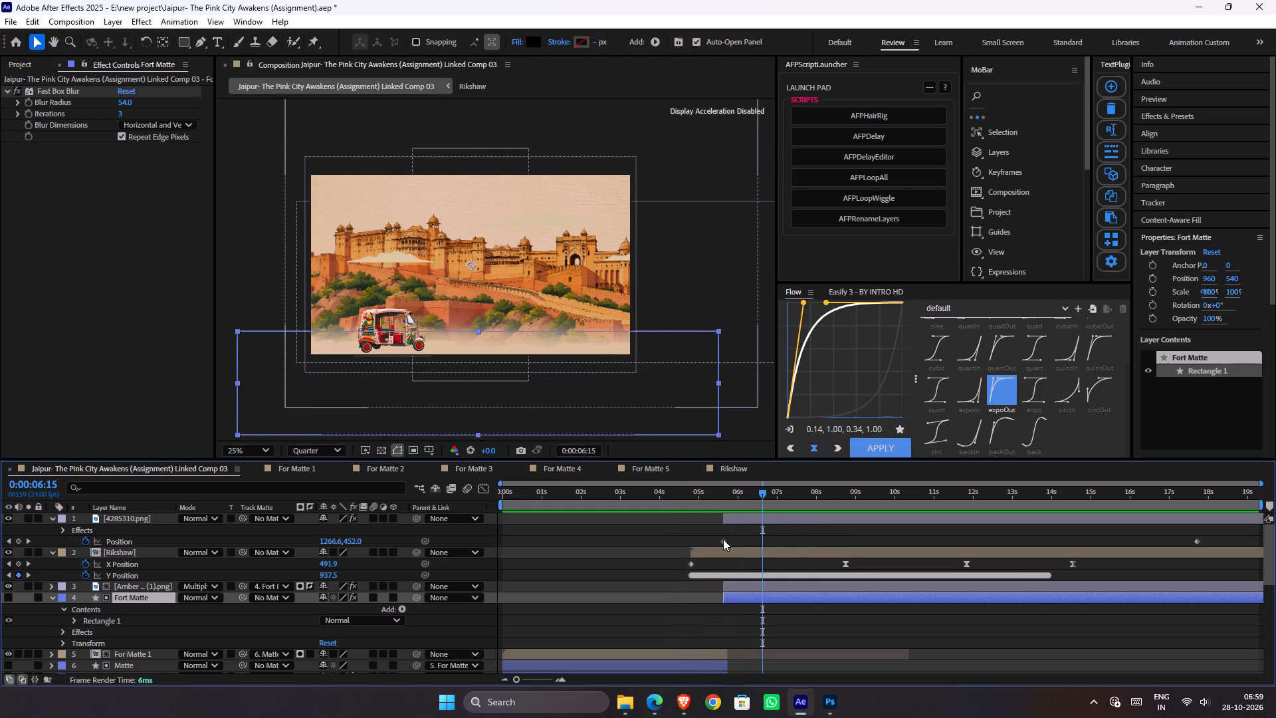
Keyframe Fort Matte's Position at 960, 540 just before the 6-second mark and at 960, 714 at 0:00:07:10.
key(p)
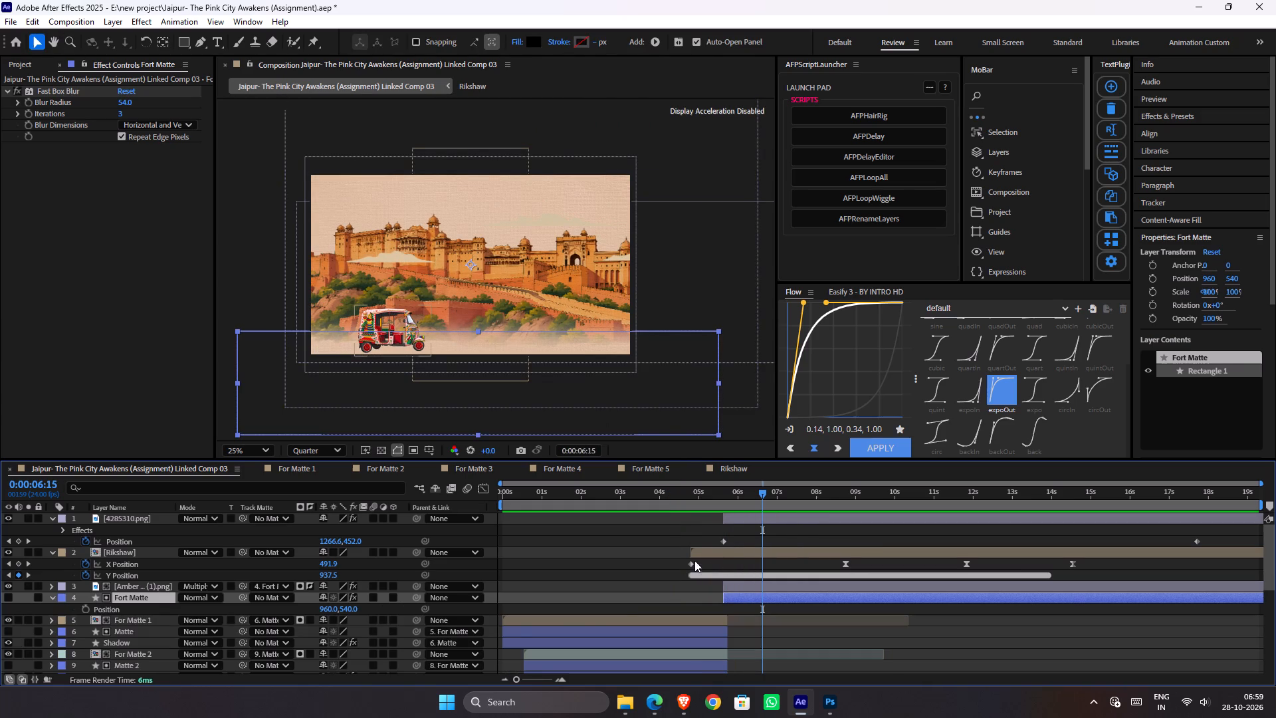
click(90, 607)
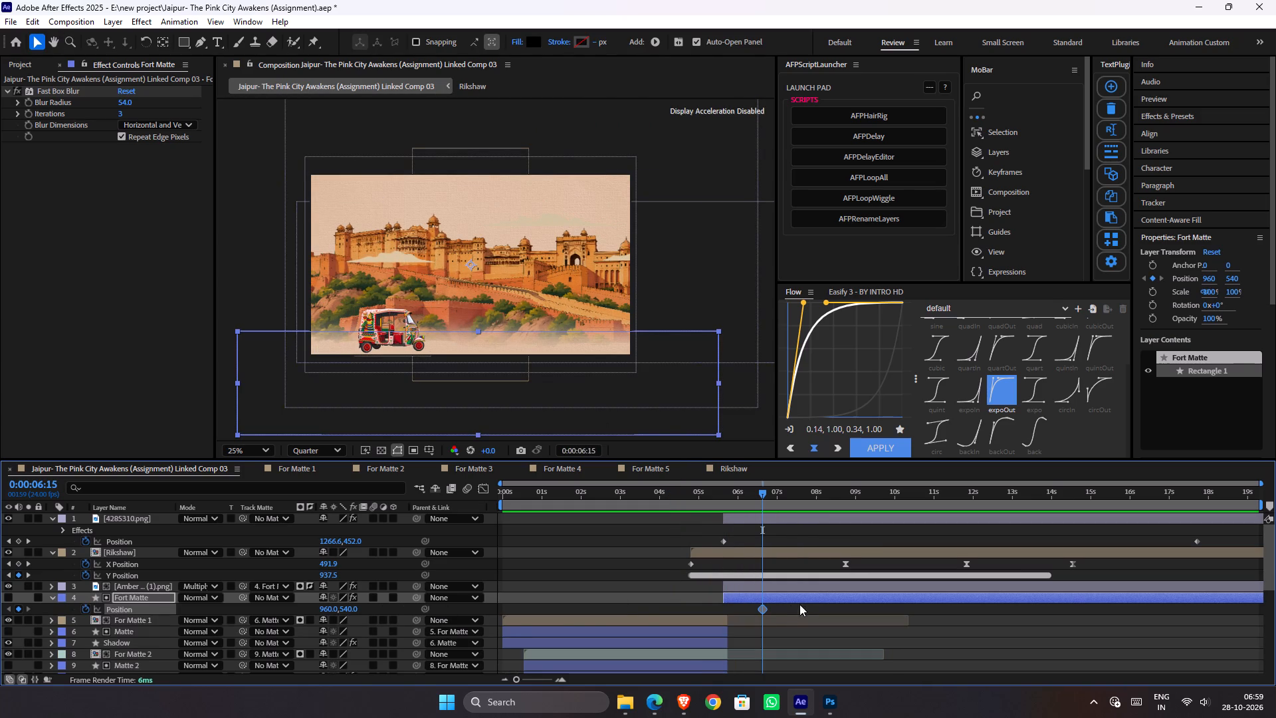
drag(762, 611, 736, 610)
key(space)
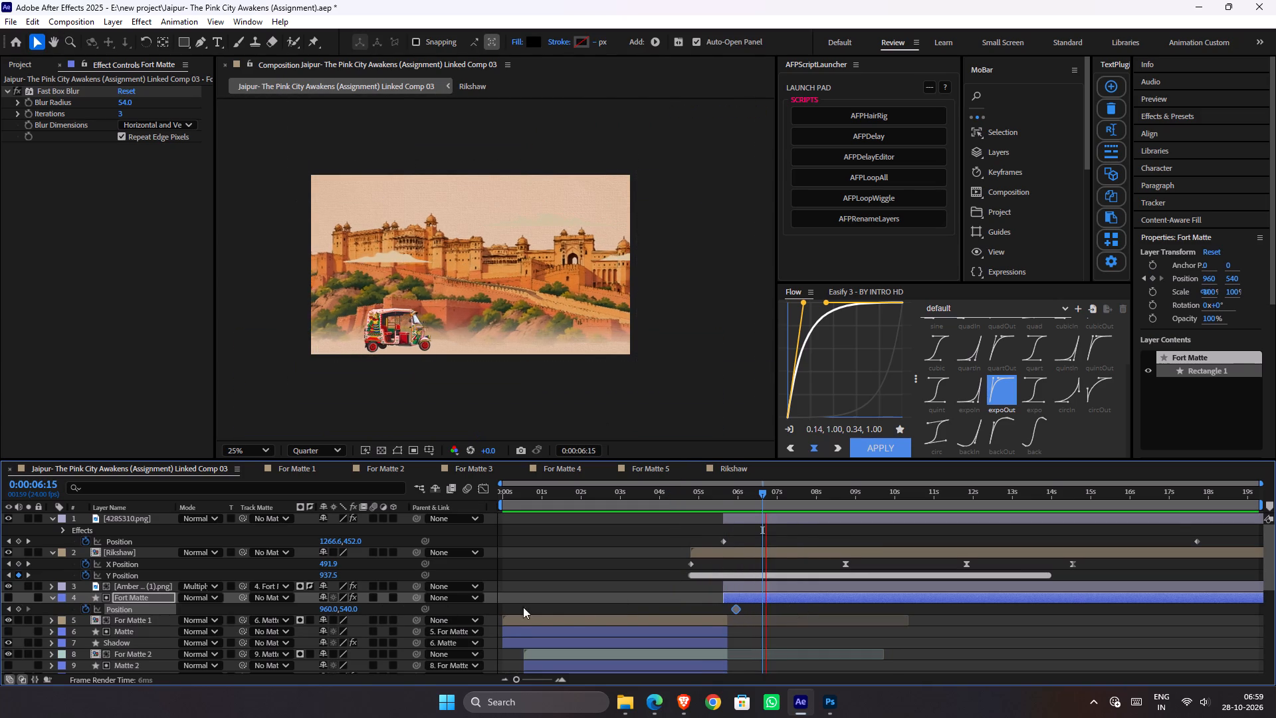
key(space)
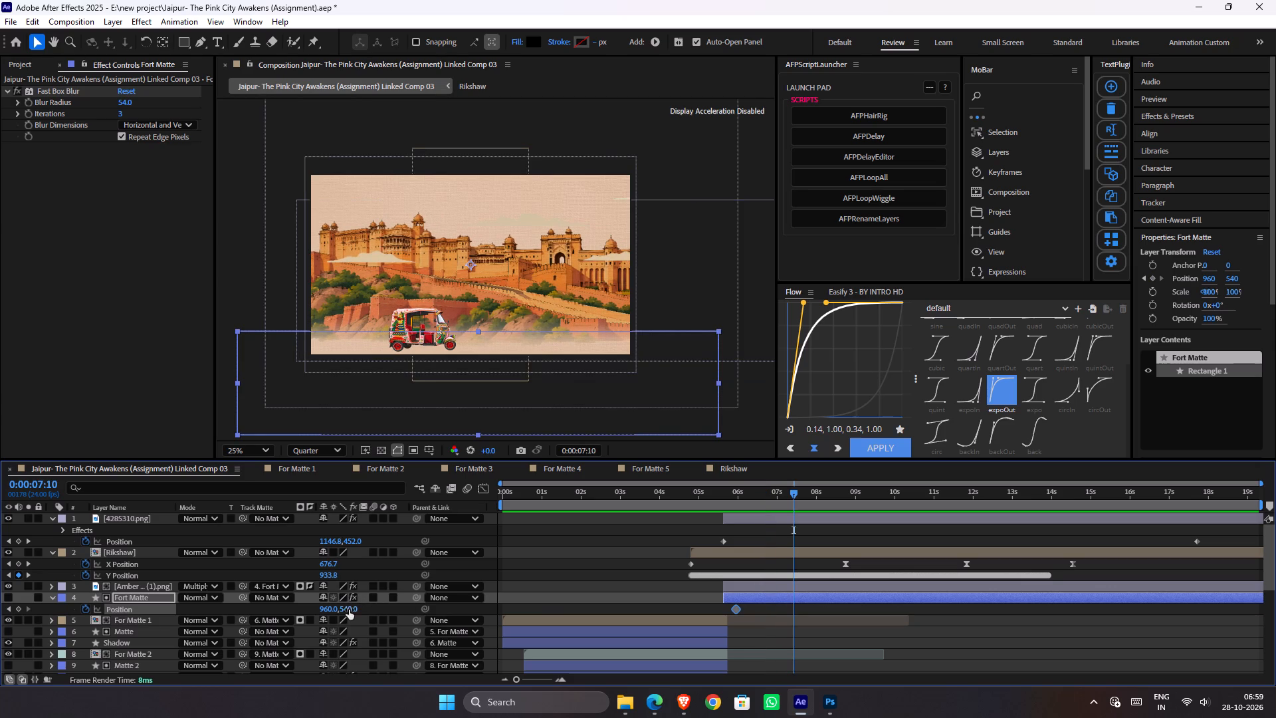
drag(349, 610, 475, 599)
Apply Easy Ease to both of Fort Matte's Position keyframes.
drag(739, 495, 707, 500)
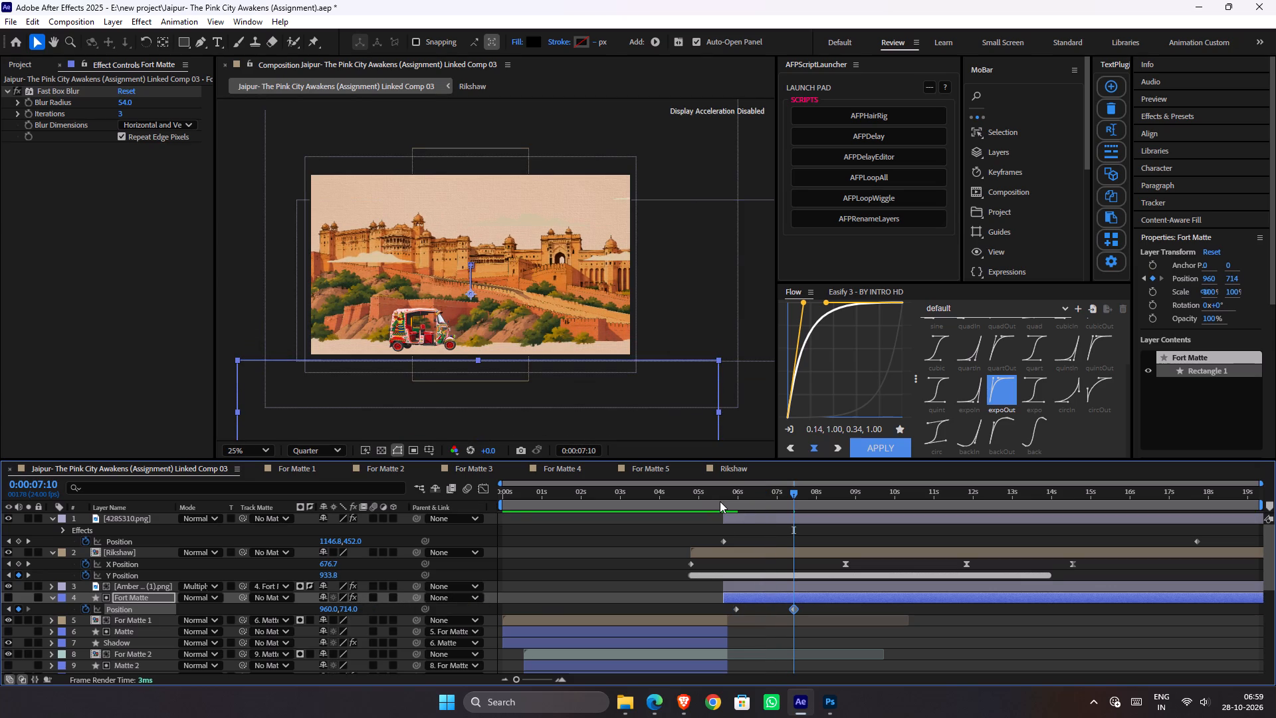
click(722, 500)
key(F9)
drag(817, 613, 718, 629)
key(F9)
Play back the scene from 0:00:05:03 to check the eased matte movement along the fort's base.
drag(712, 499, 704, 499)
key(space)
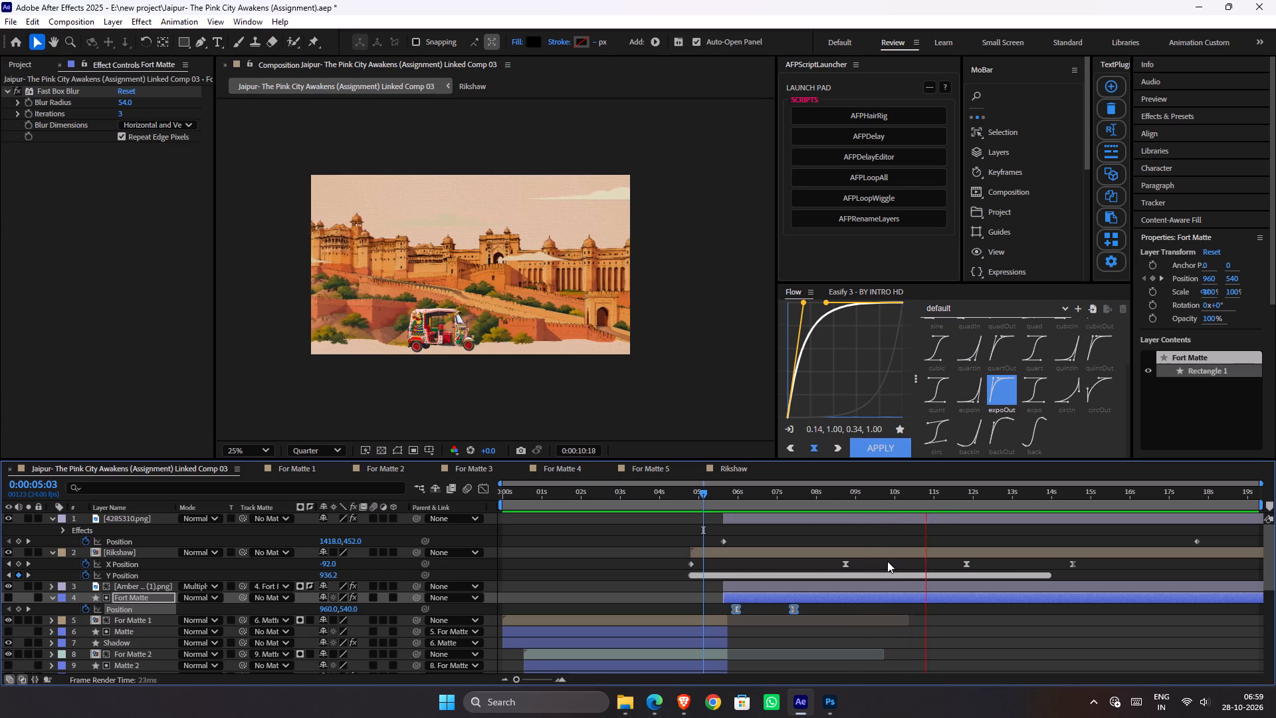
key(space)
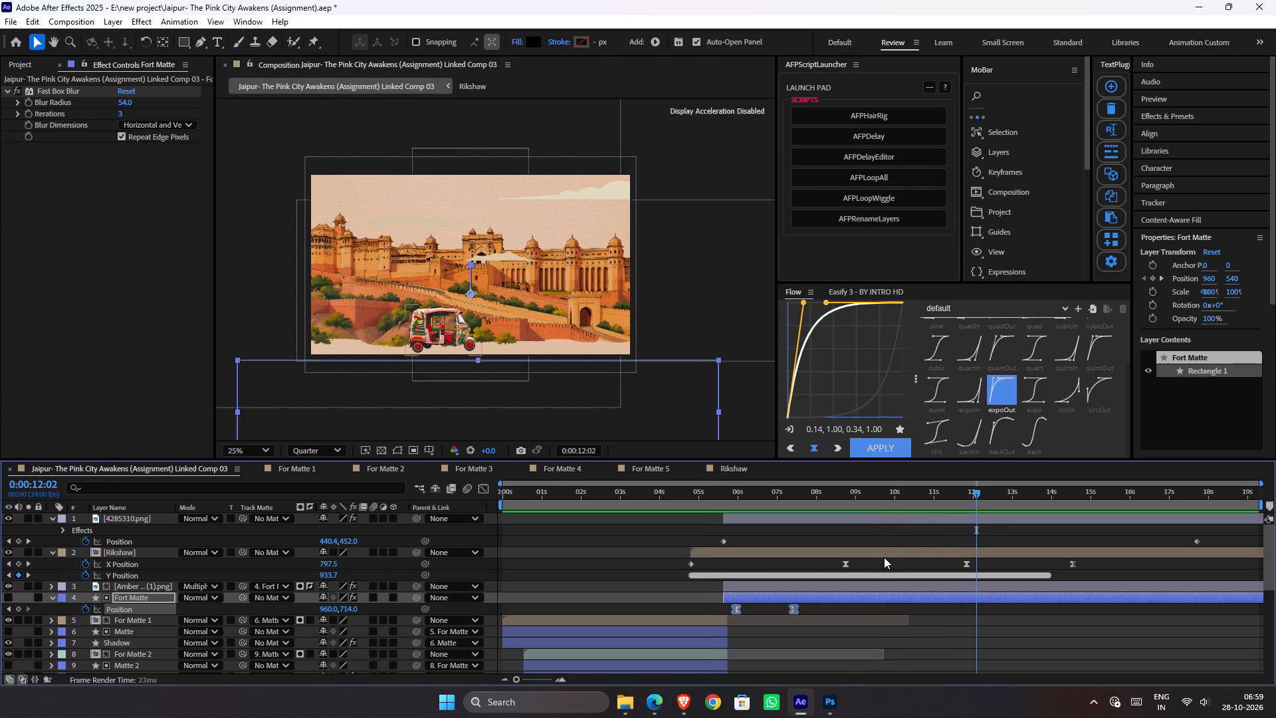
Save the project.
key(ctrl+s)
Play back from 0:00:04:09 to review the transition from the photo collage to the fort scene.
drag(745, 491, 674, 497)
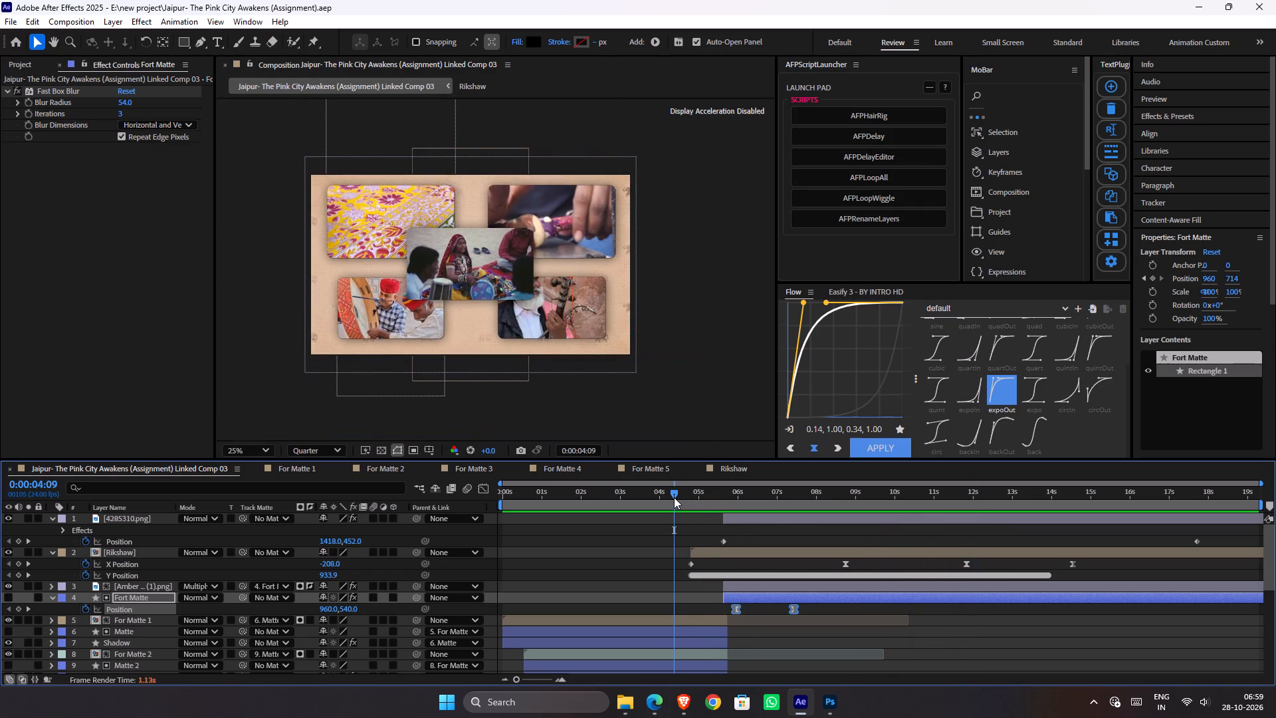
key(space)
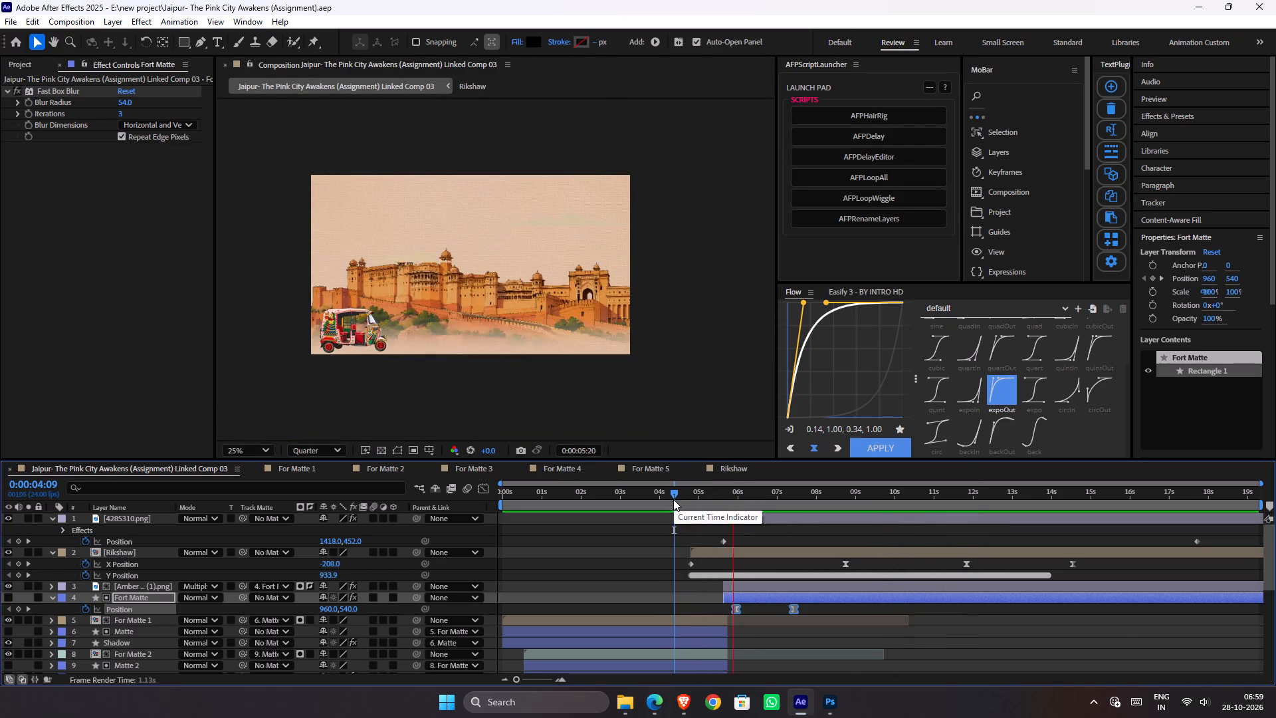
scroll(669, 519, down, 1)
scroll(801, 521, up, 4)
key(space)
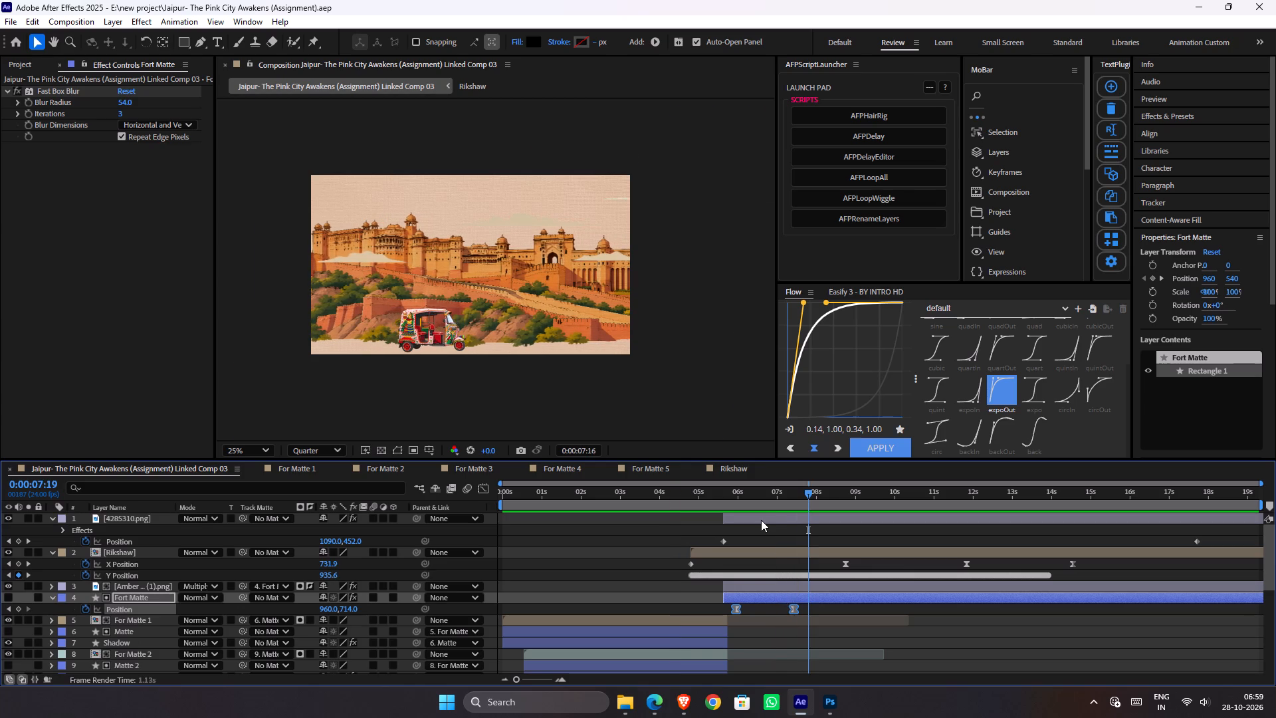
Save the project again.
key(ctrl+s)
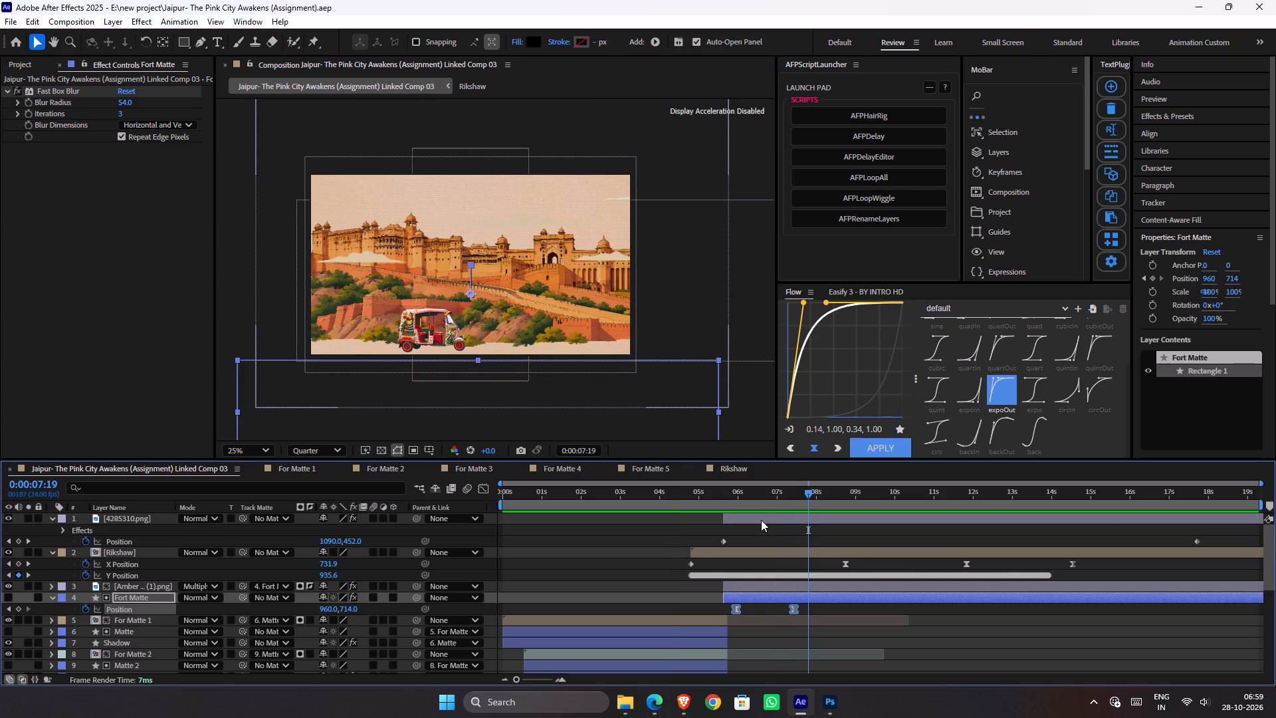
Play back the fort scene and the transition from the photo collage from 0:00:04:19 to review the animation.
key(space)
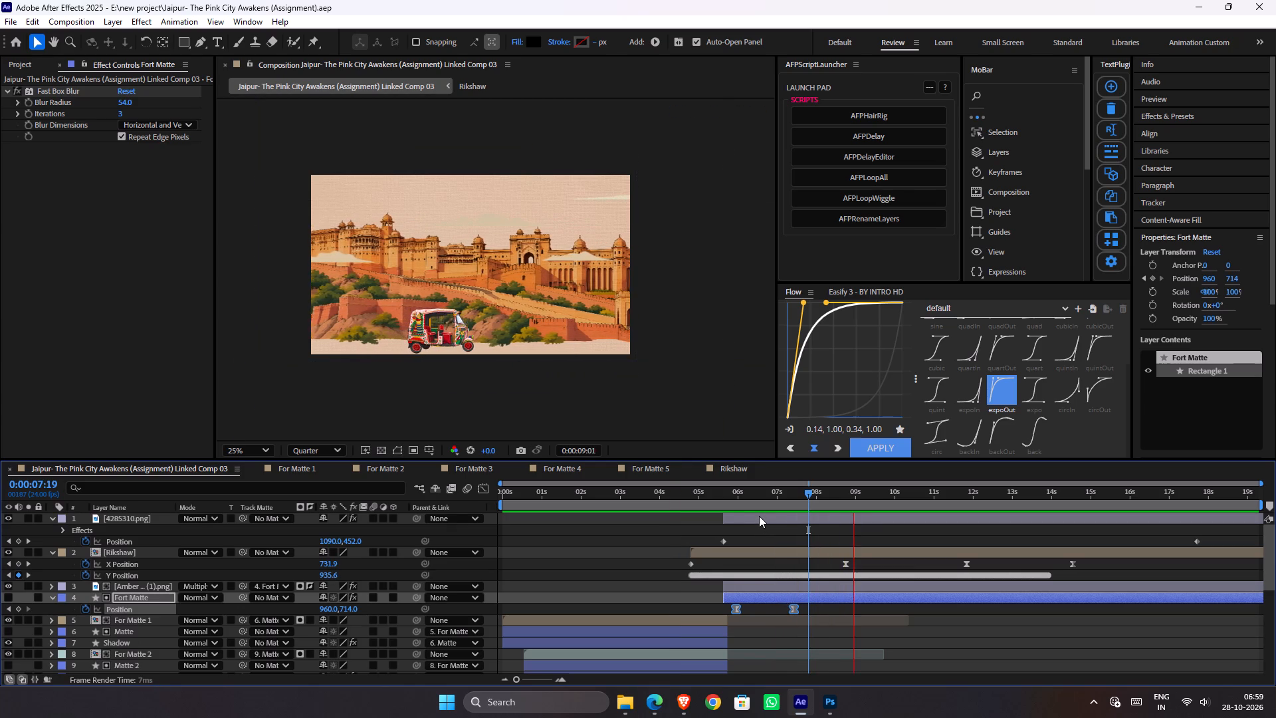
key(space)
scroll(760, 515, down, 5)
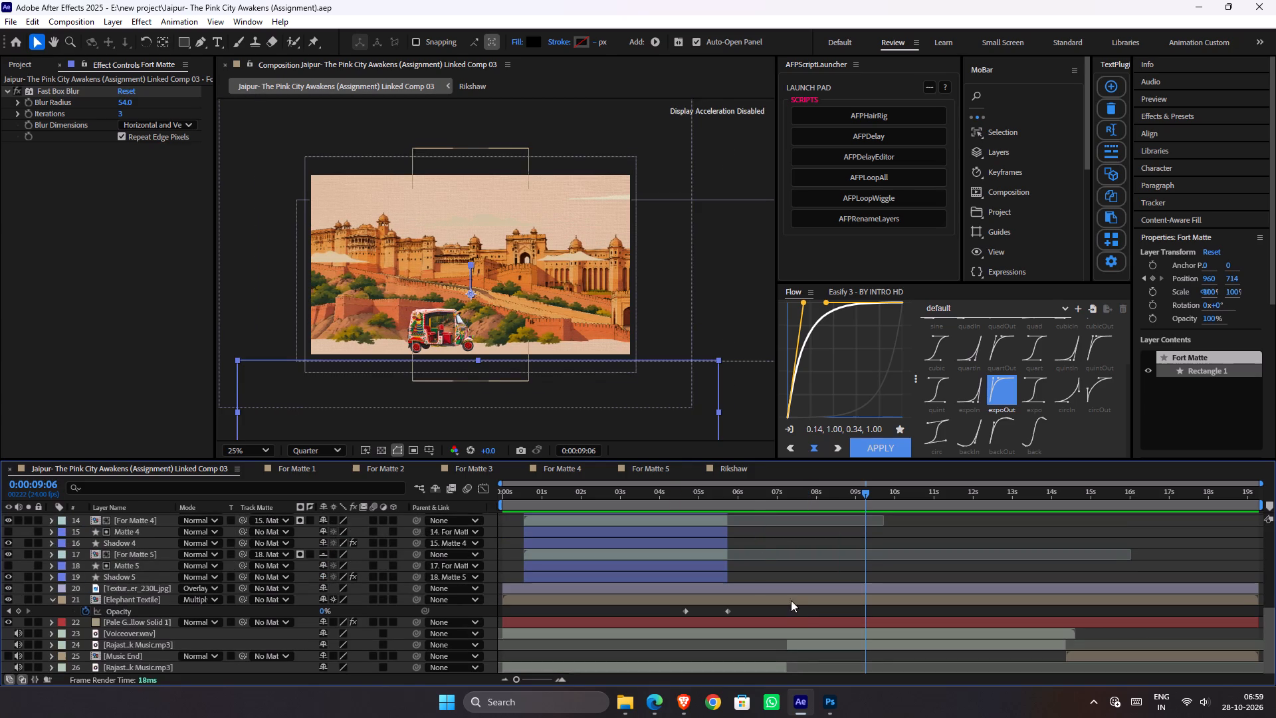
drag(750, 499, 691, 522)
key(space)
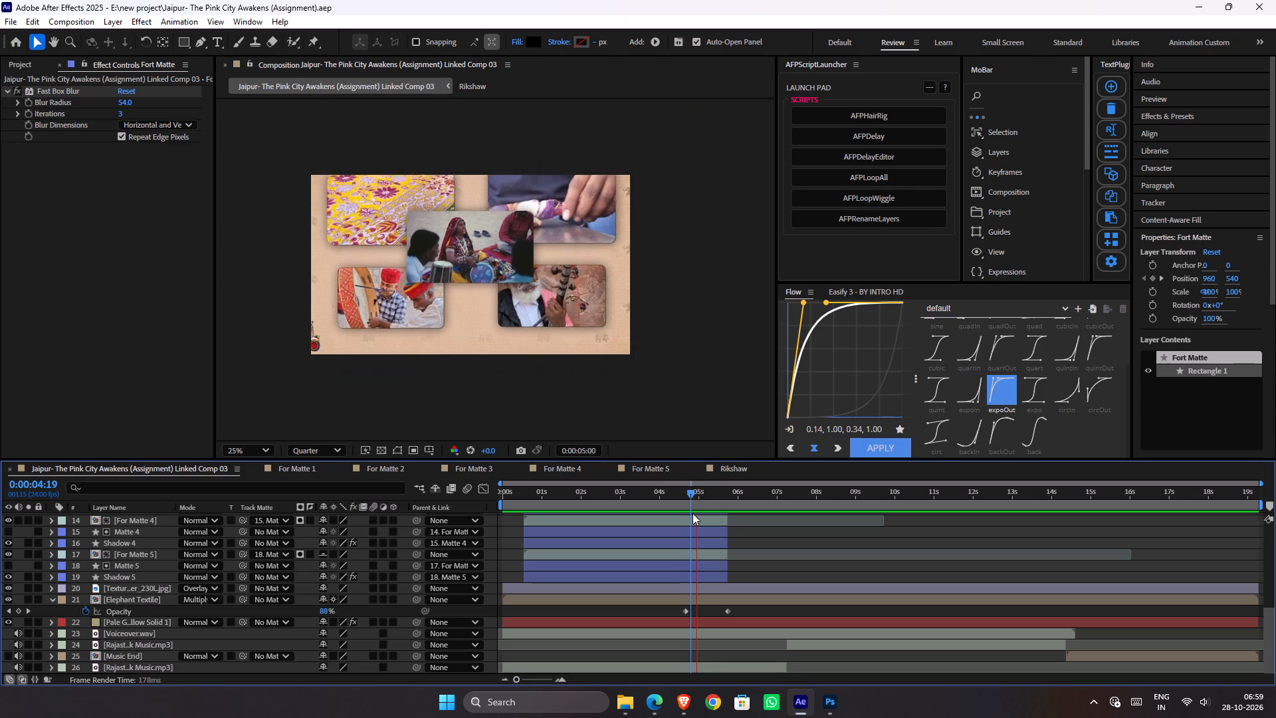
key(space)
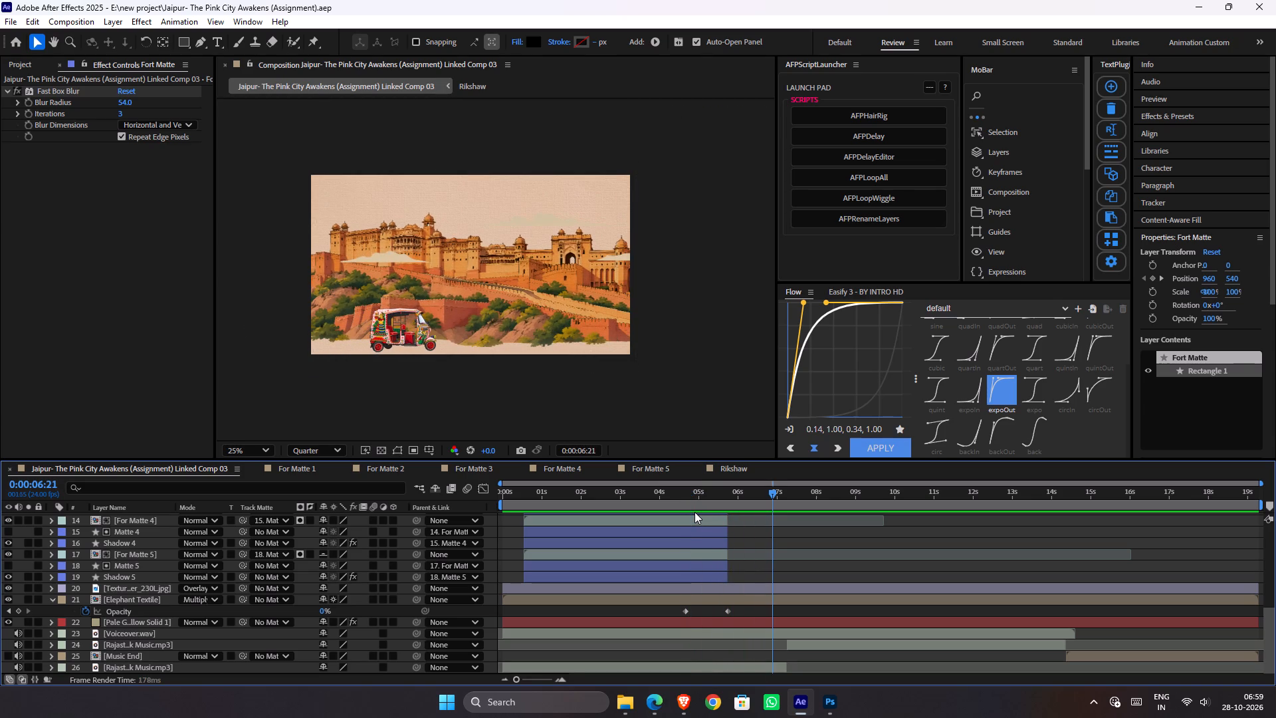
key(space)
key(space)
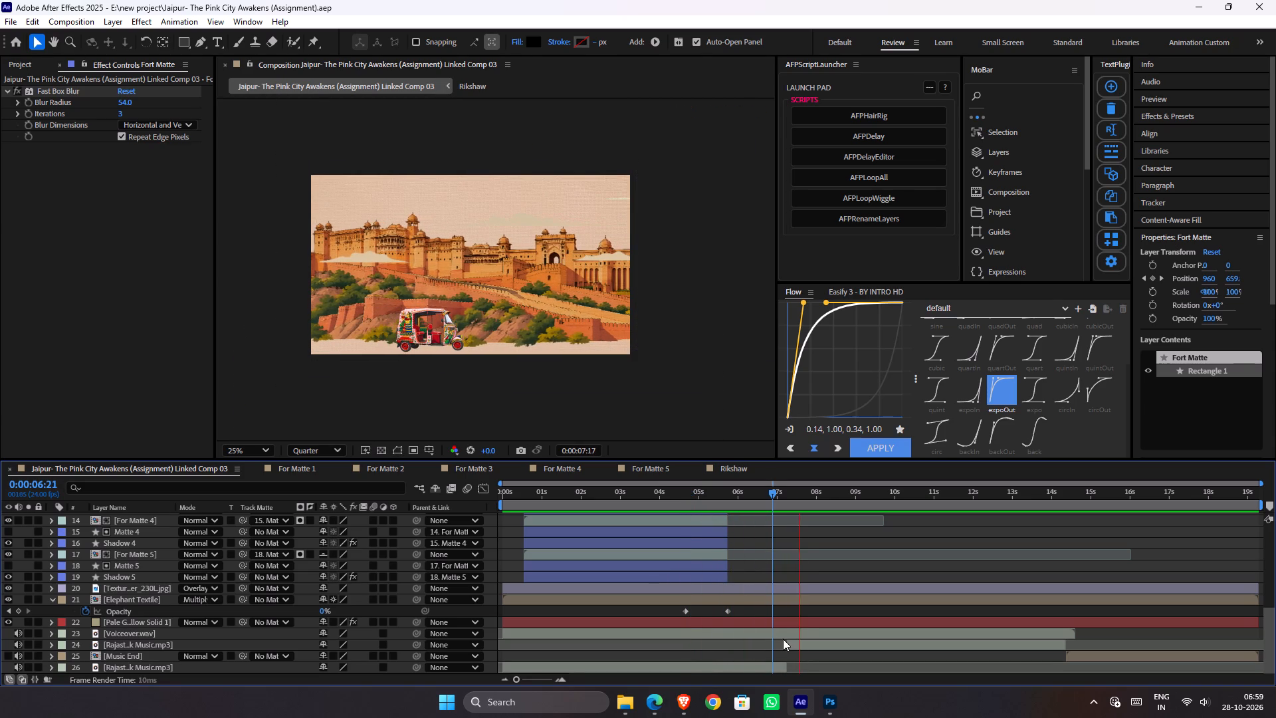
Save the project.
key(ctrl+s)
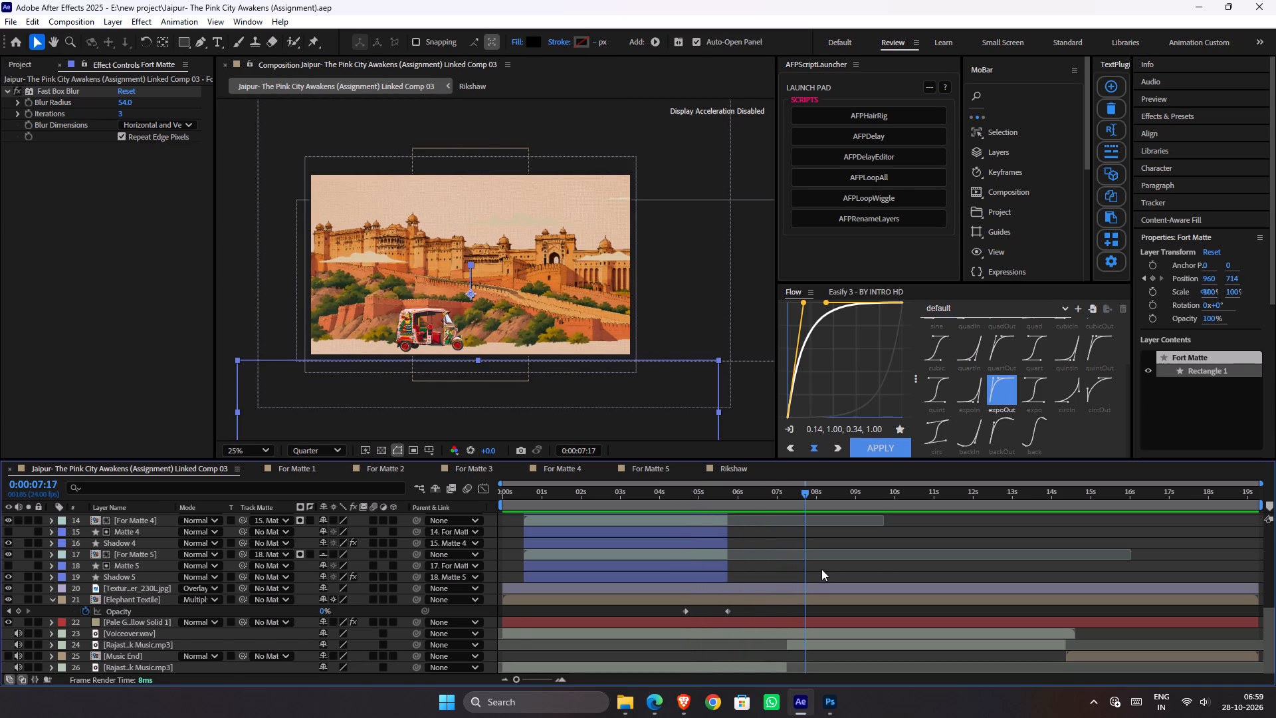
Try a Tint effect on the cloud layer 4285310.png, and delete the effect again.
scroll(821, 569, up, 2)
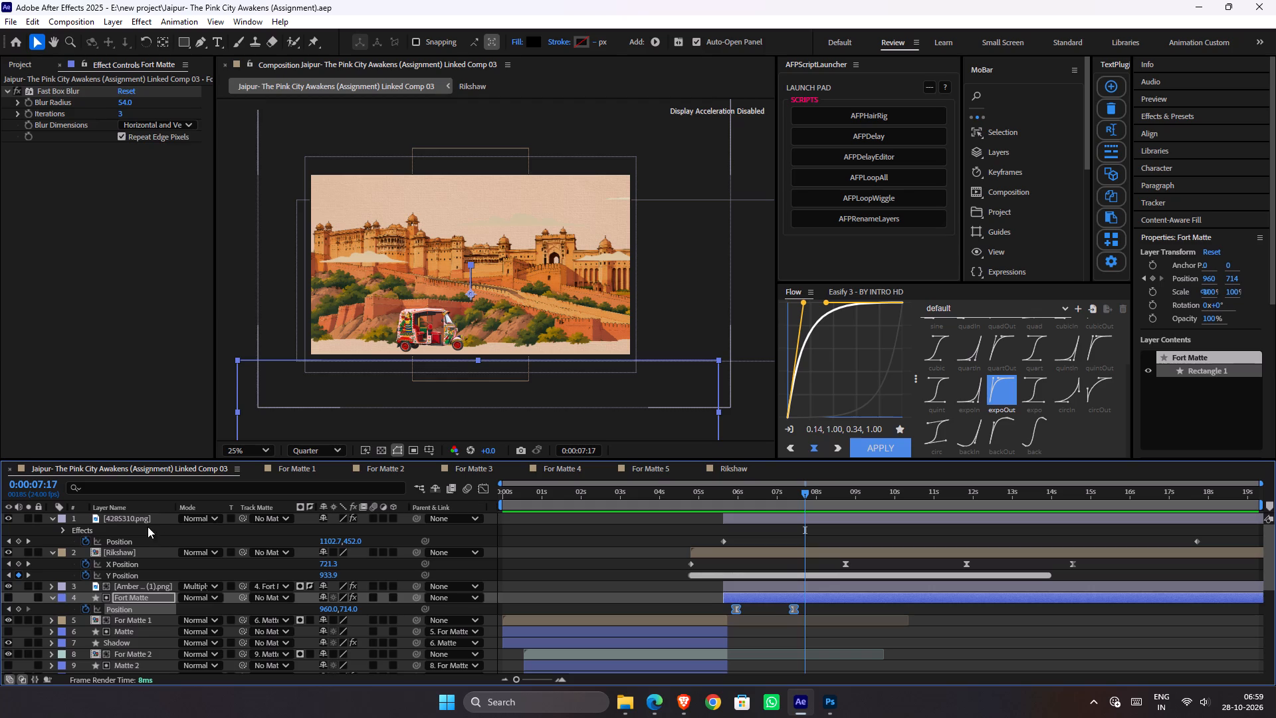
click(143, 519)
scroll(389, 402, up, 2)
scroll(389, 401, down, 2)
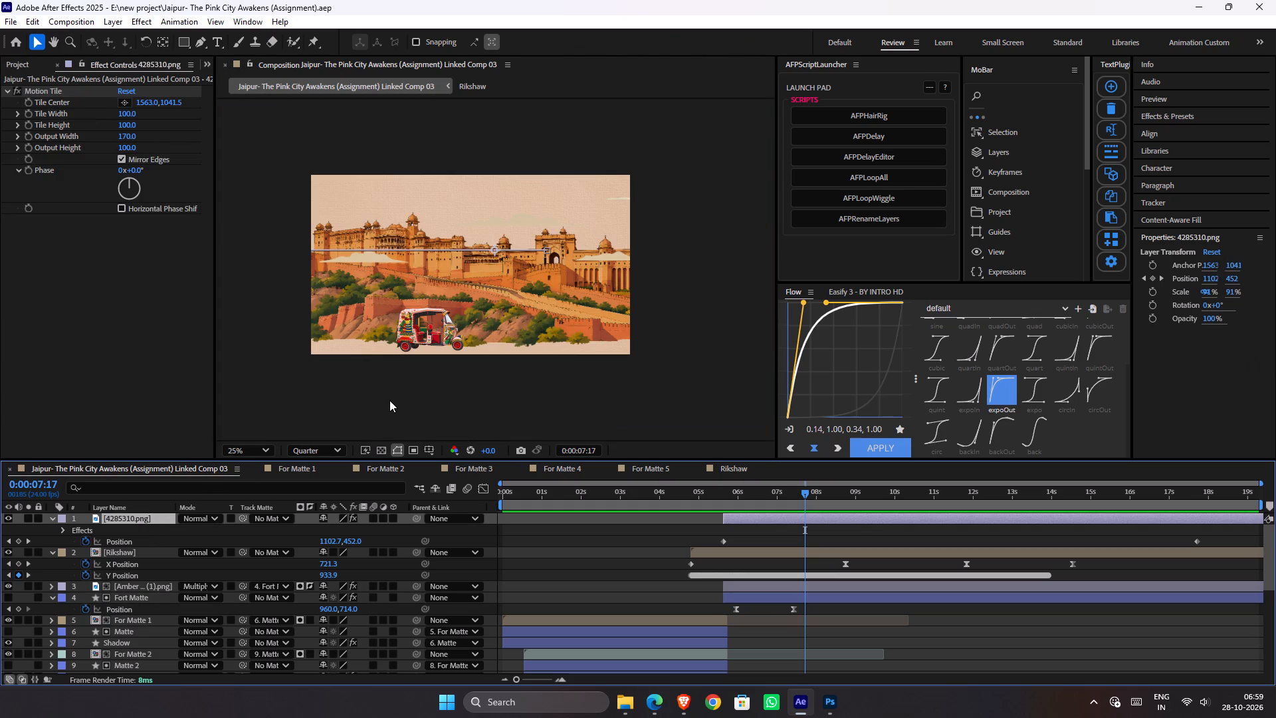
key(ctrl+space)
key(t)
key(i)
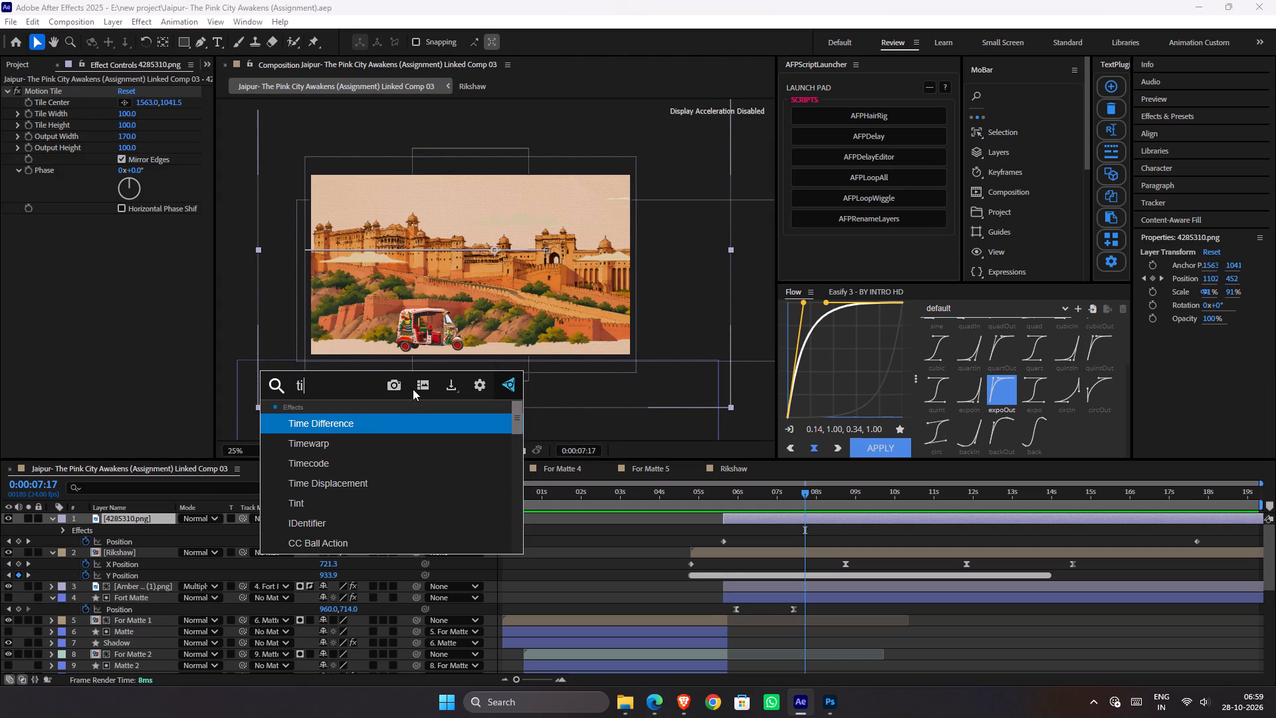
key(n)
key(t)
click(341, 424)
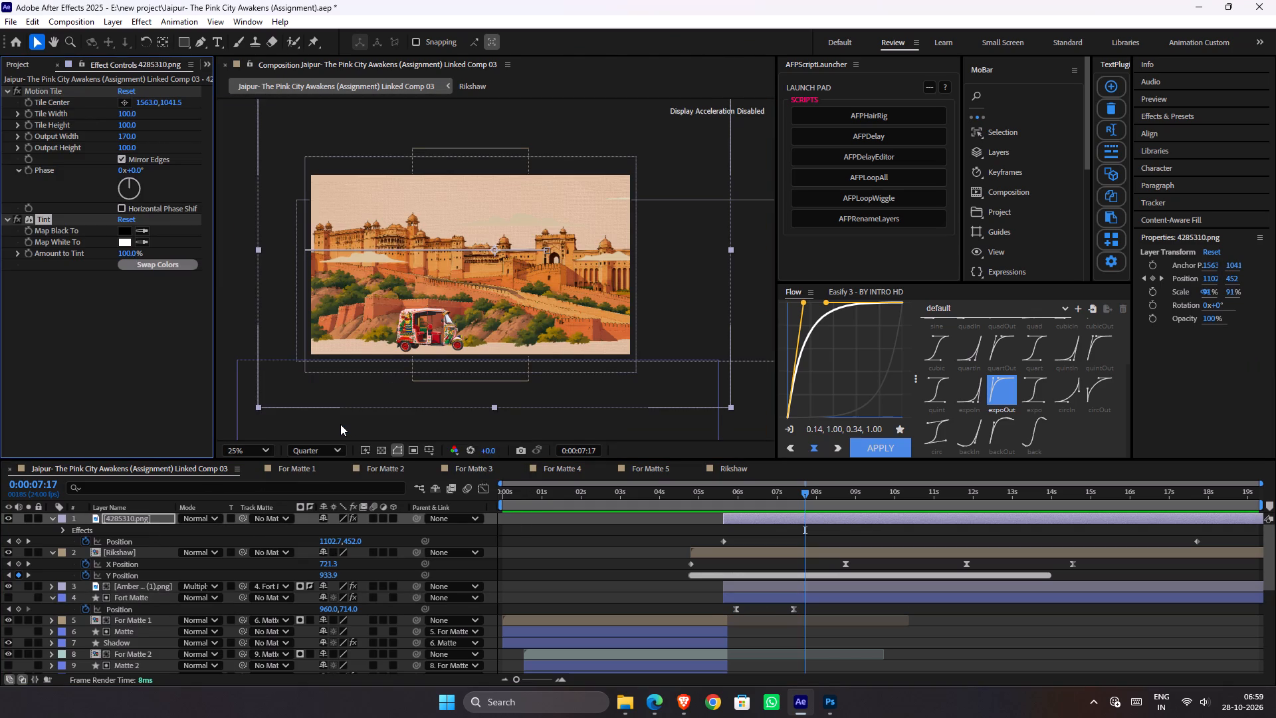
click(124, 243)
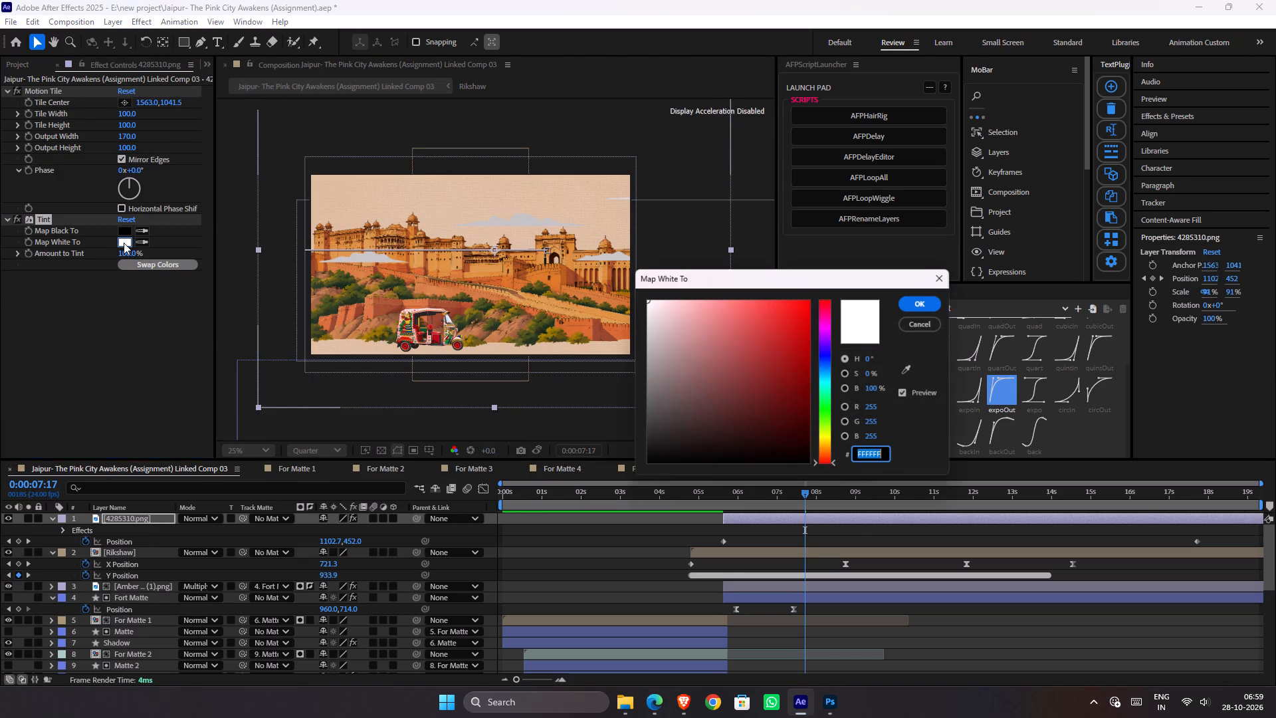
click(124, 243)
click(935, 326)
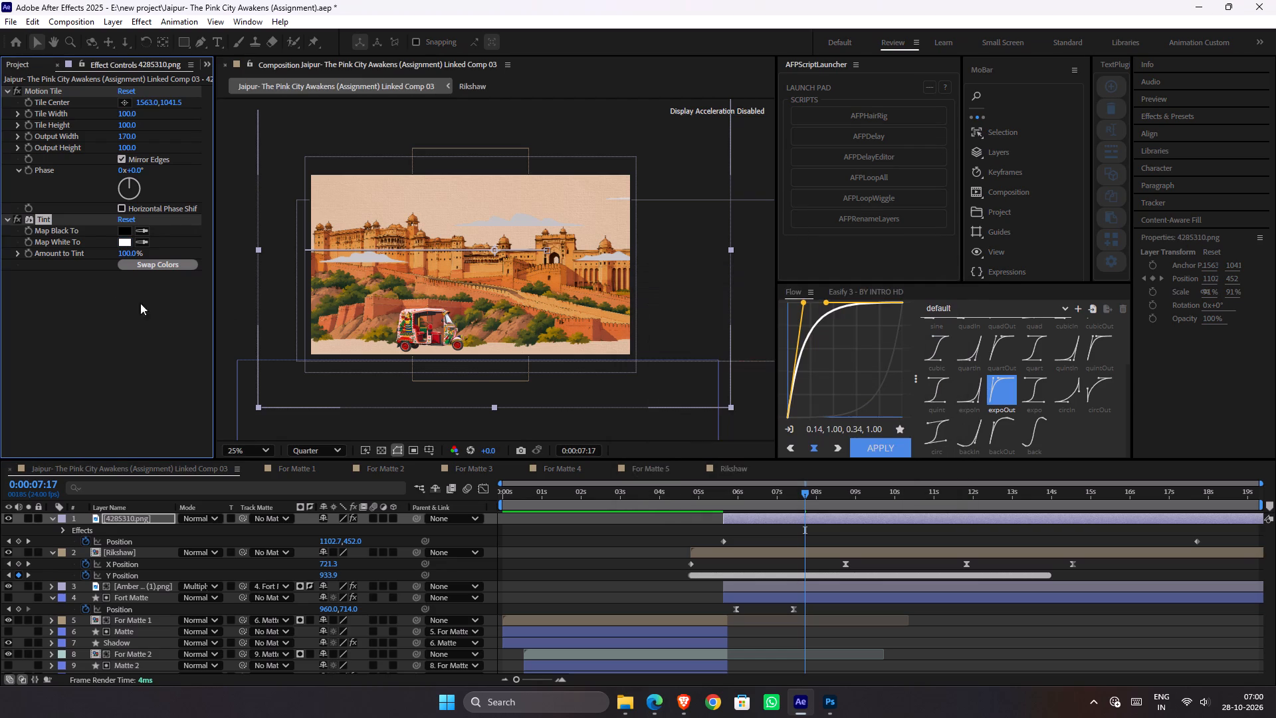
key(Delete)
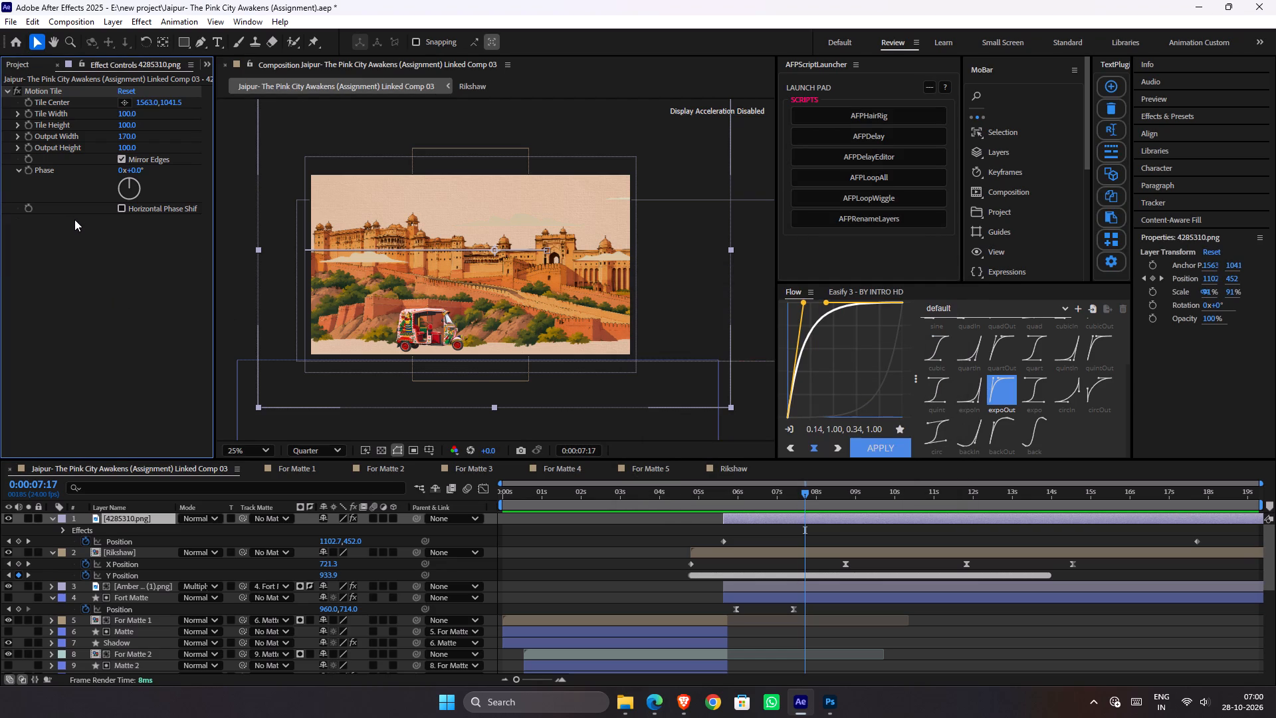
Apply a Fill effect to the cloud layer 4285310.png and set its colour to white, FFFFFF.
key(ctrl+space)
key(f)
text(fi)
key(l)
key(l)
click(61, 237)
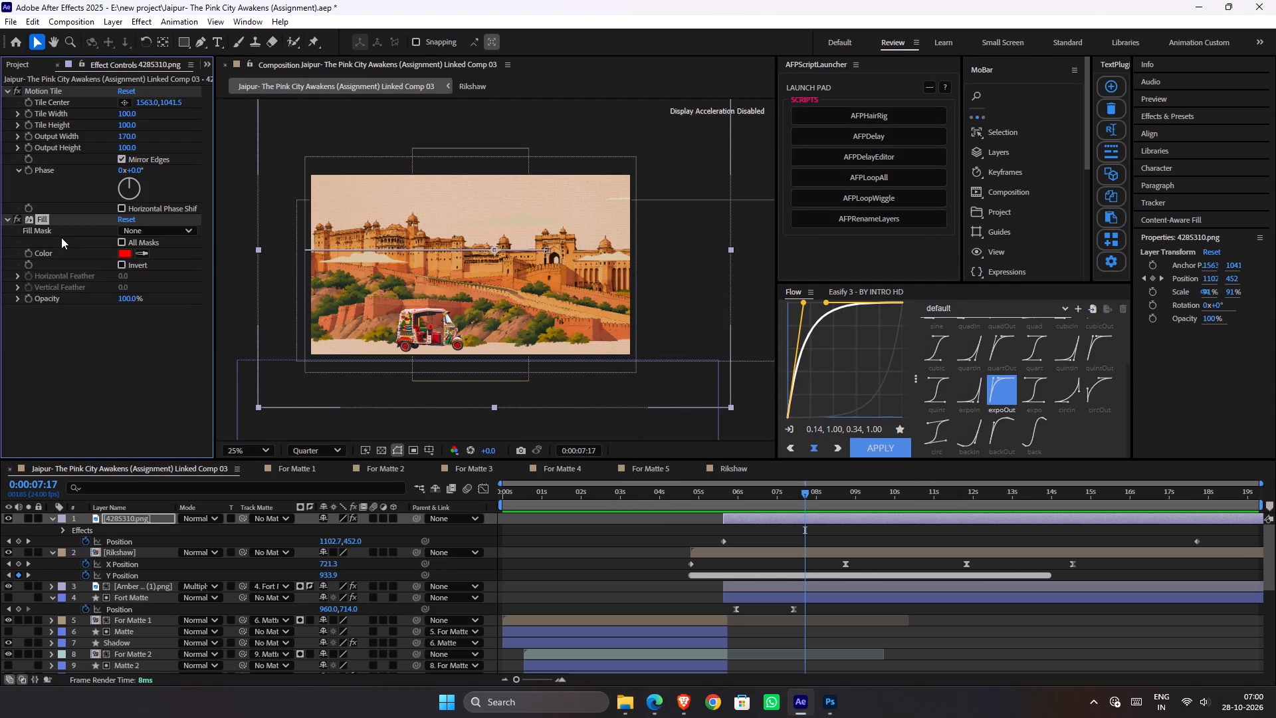
click(124, 251)
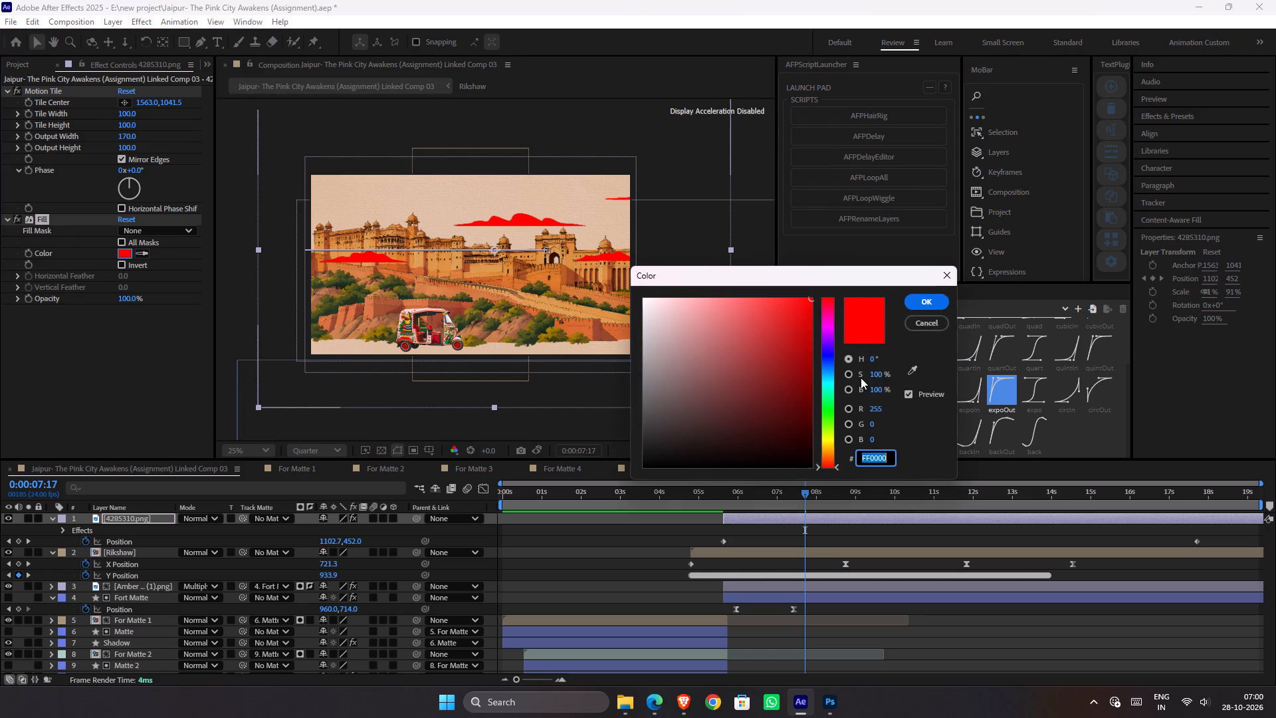
drag(737, 350, 504, 203)
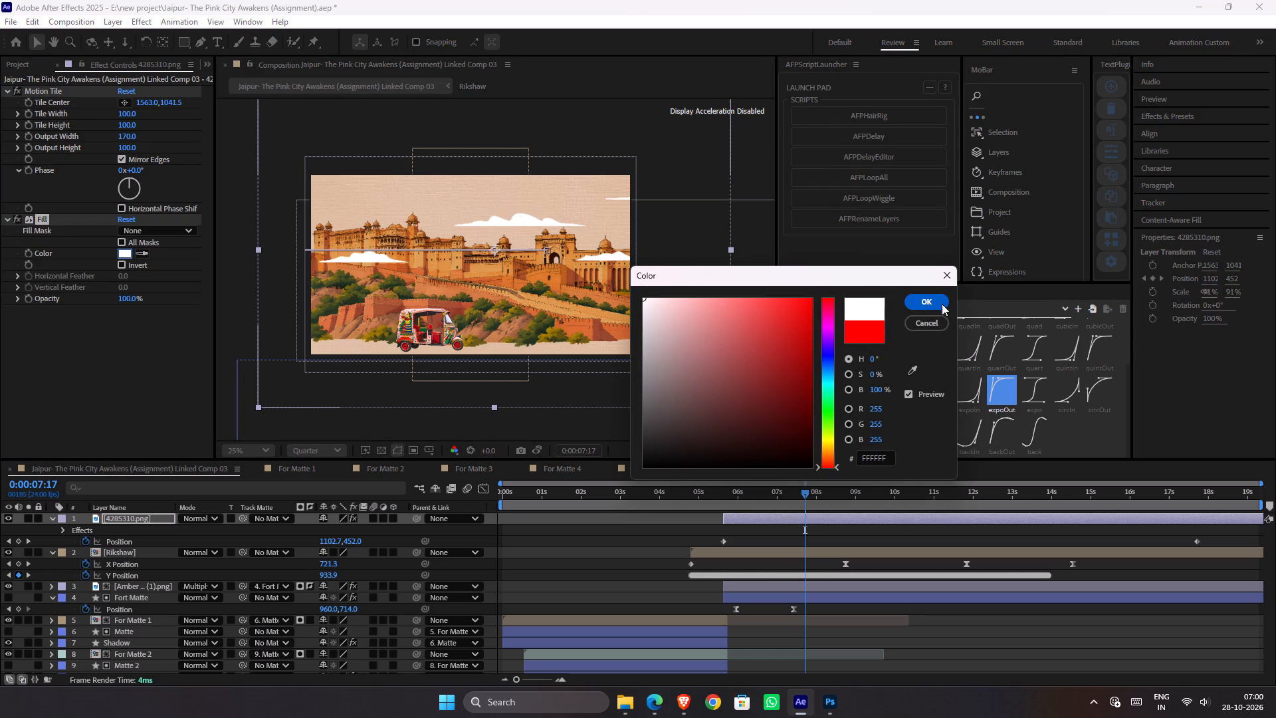
click(936, 300)
Play back from 0:00:05:08 to check the white clouds over the fort.
drag(741, 493, 711, 490)
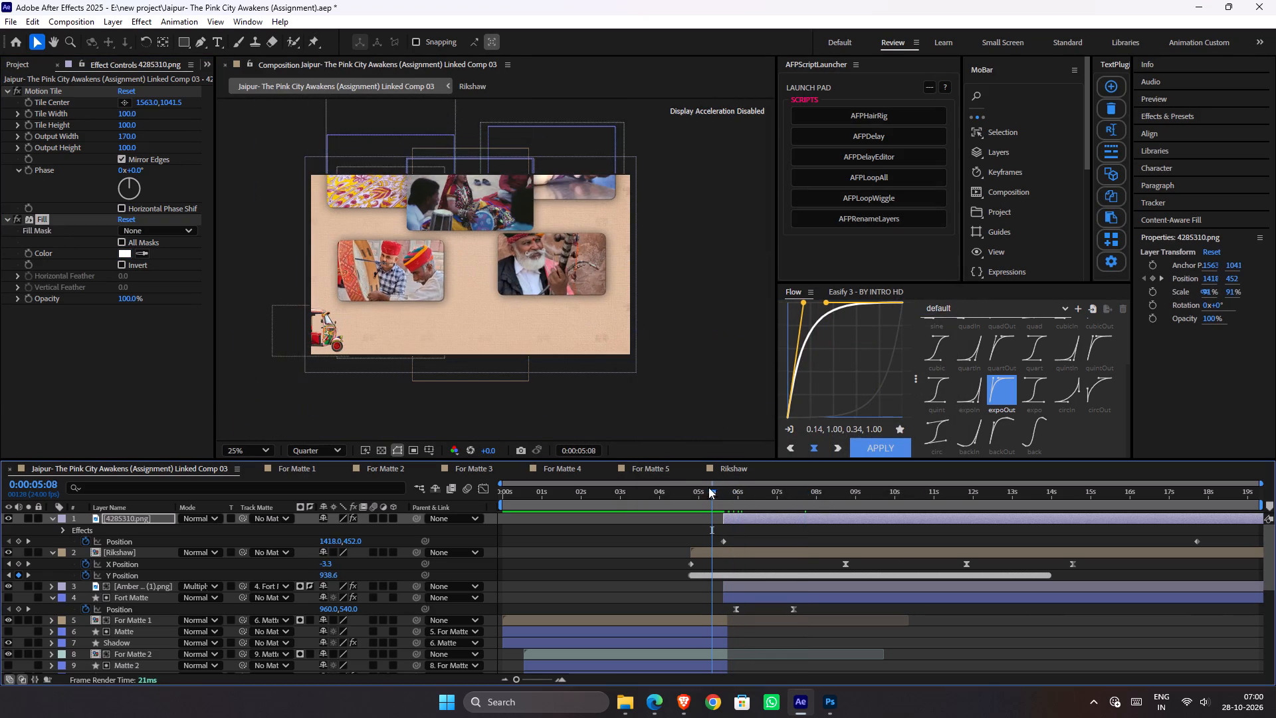
key(space)
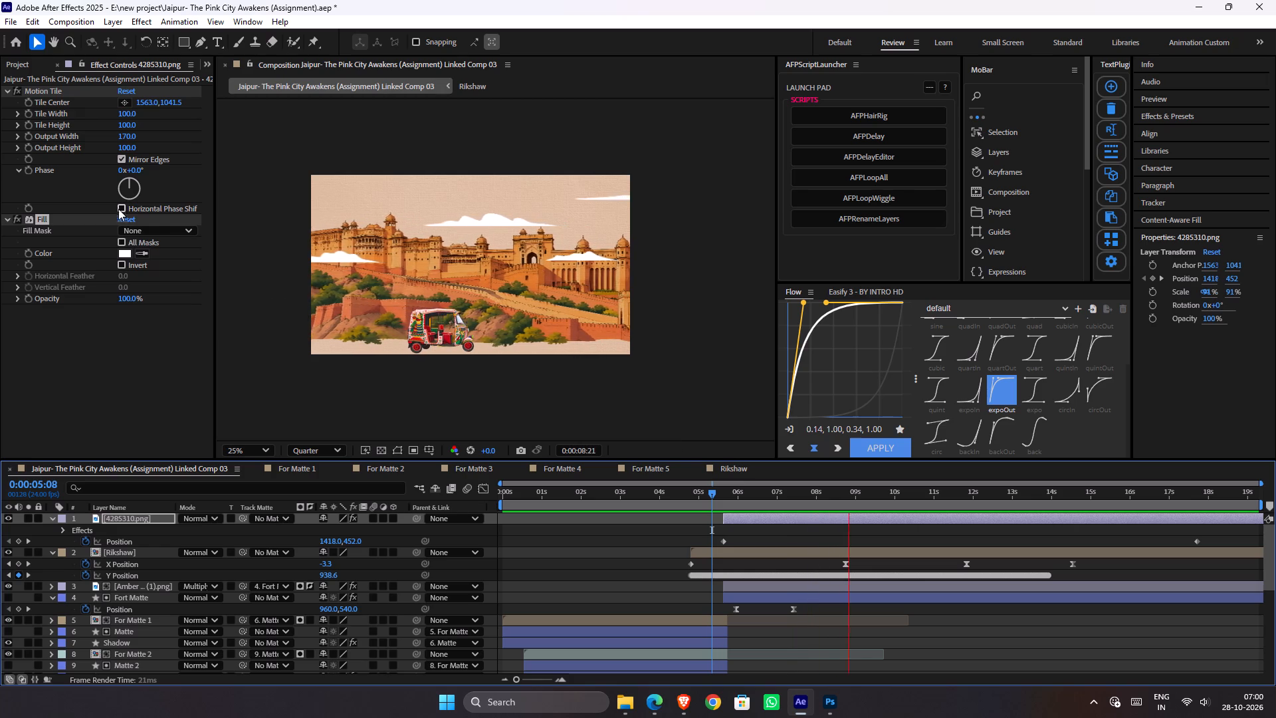
key(space)
Change the clouds' Fill colour to a very light grey with about 87% brightness.
click(126, 252)
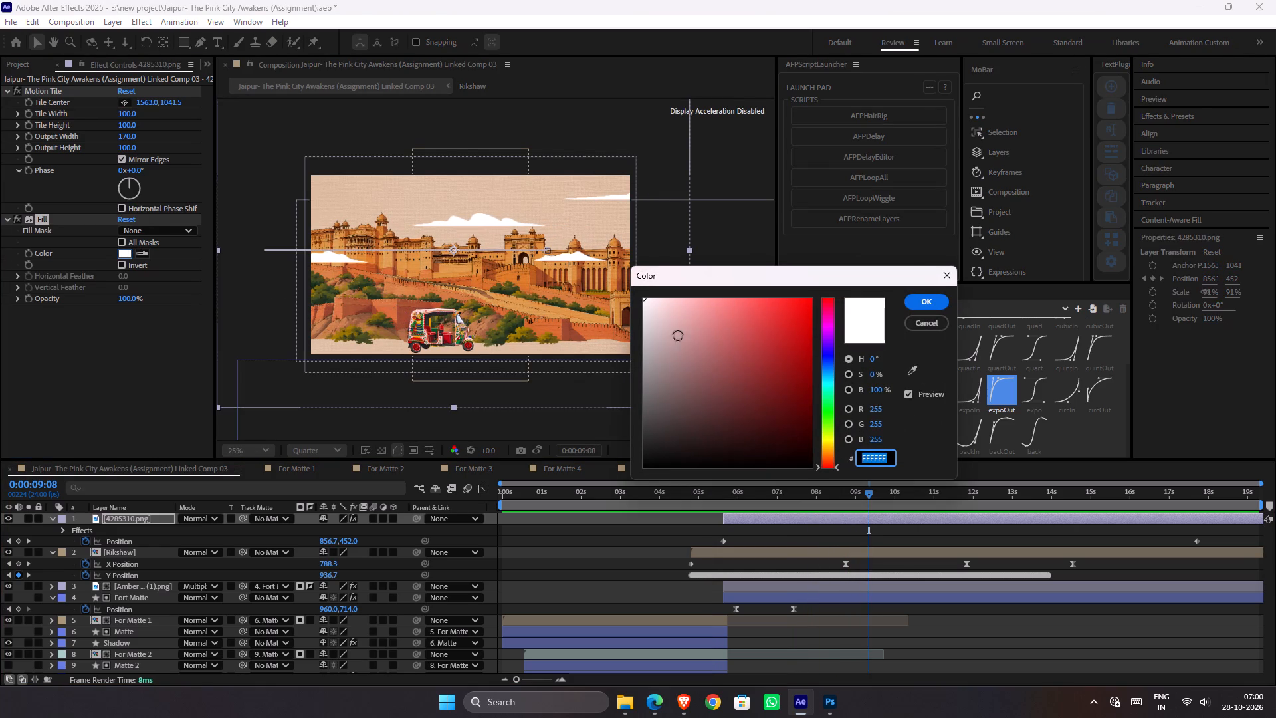
drag(652, 320, 642, 314)
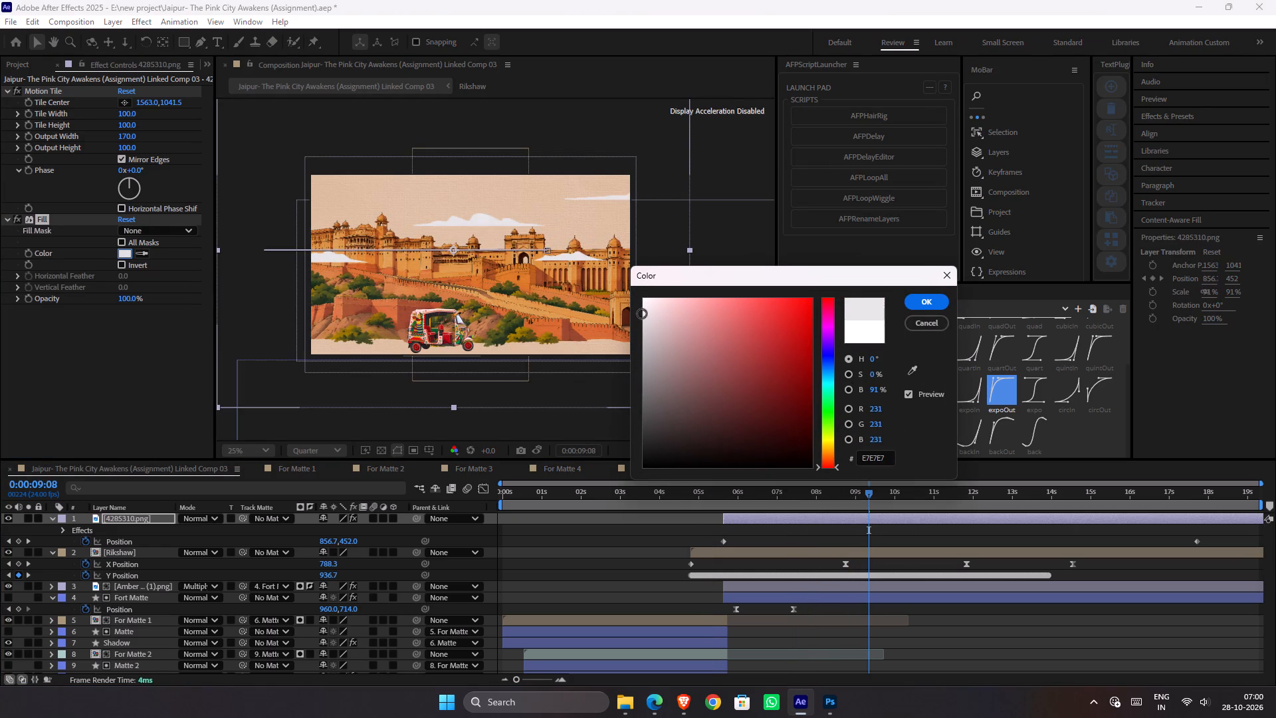
drag(642, 314, 645, 320)
drag(645, 320, 644, 319)
click(924, 305)
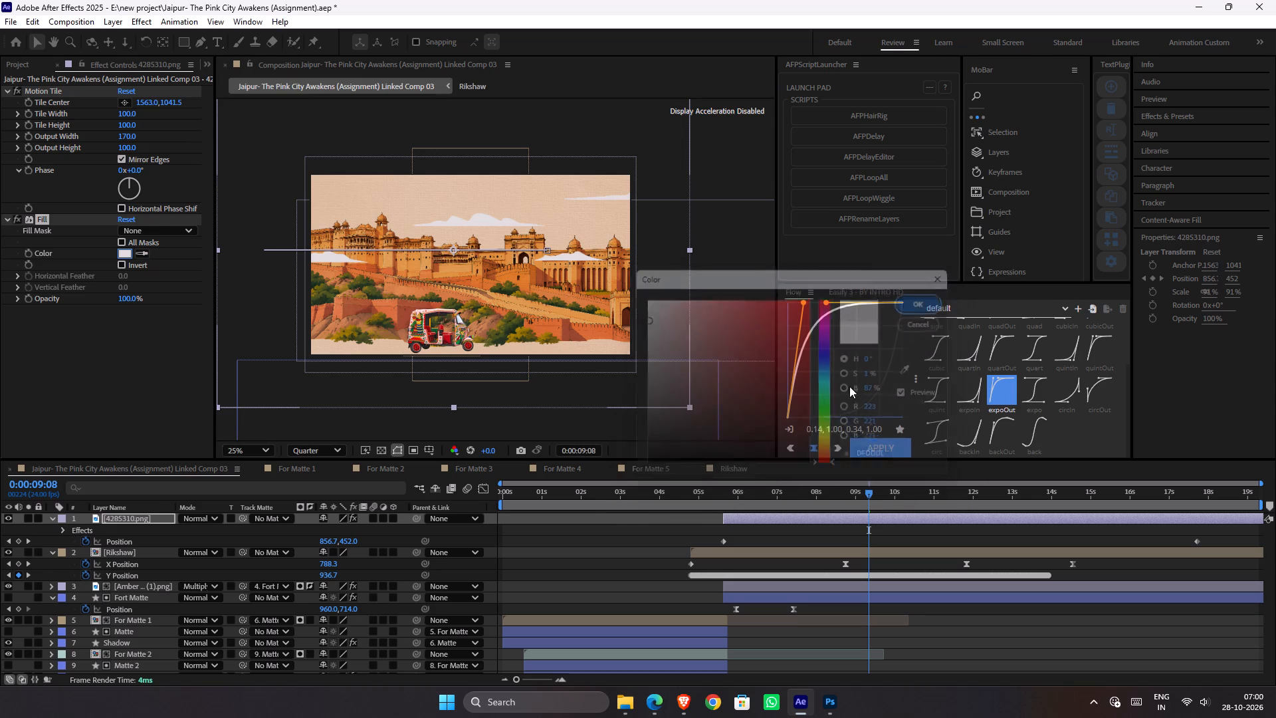
Play back from 0:00:05:04 to check the recoloured clouds as the fort scene comes in.
drag(725, 491, 693, 489)
key(space)
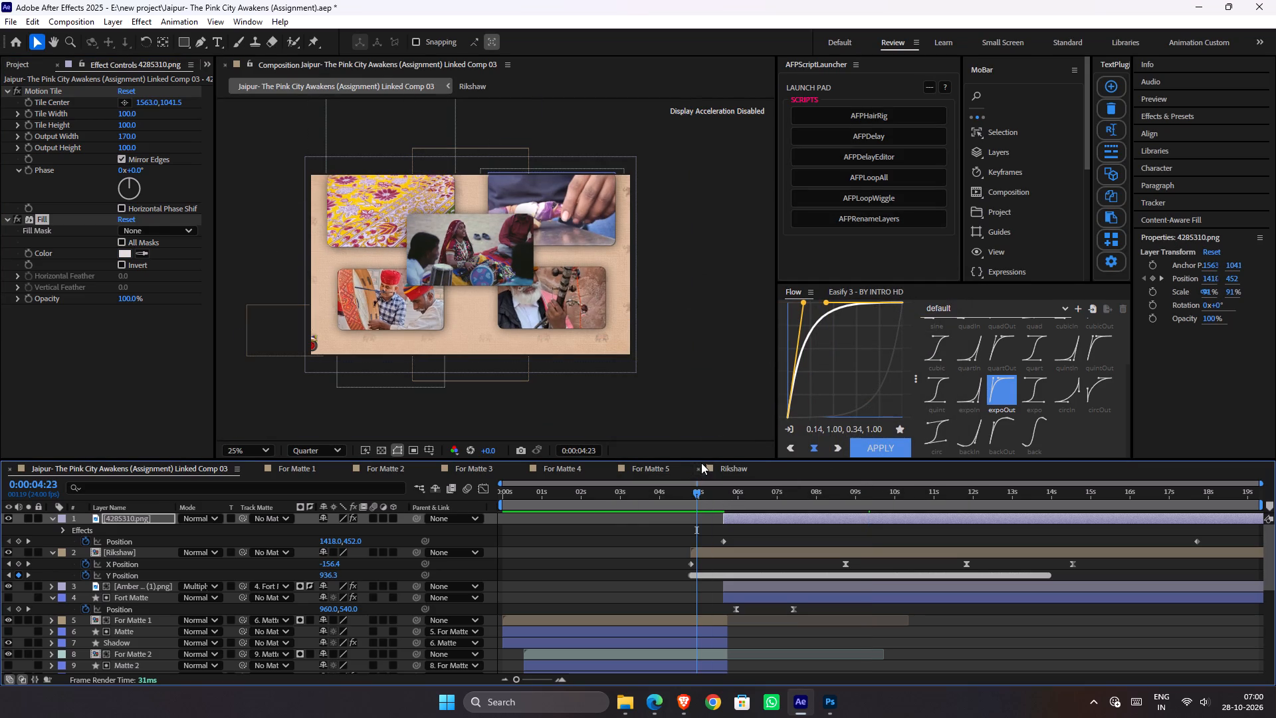
drag(714, 495, 706, 506)
key(space)
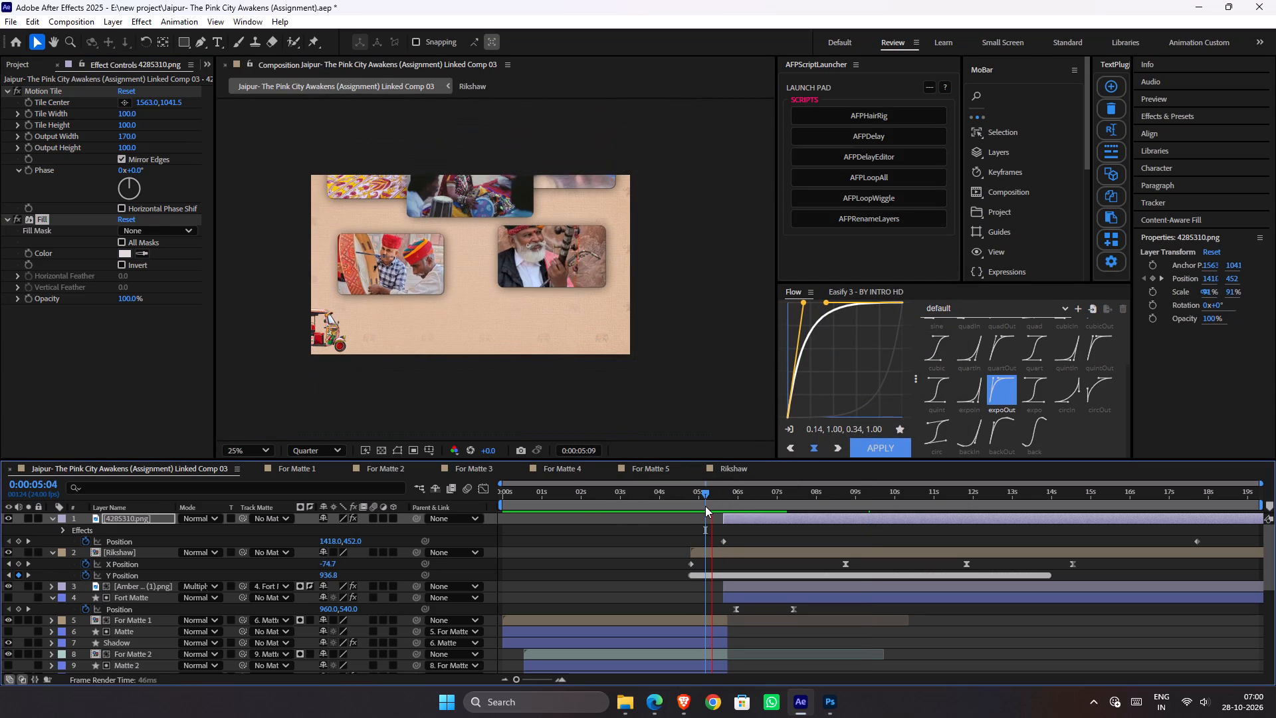
key(space)
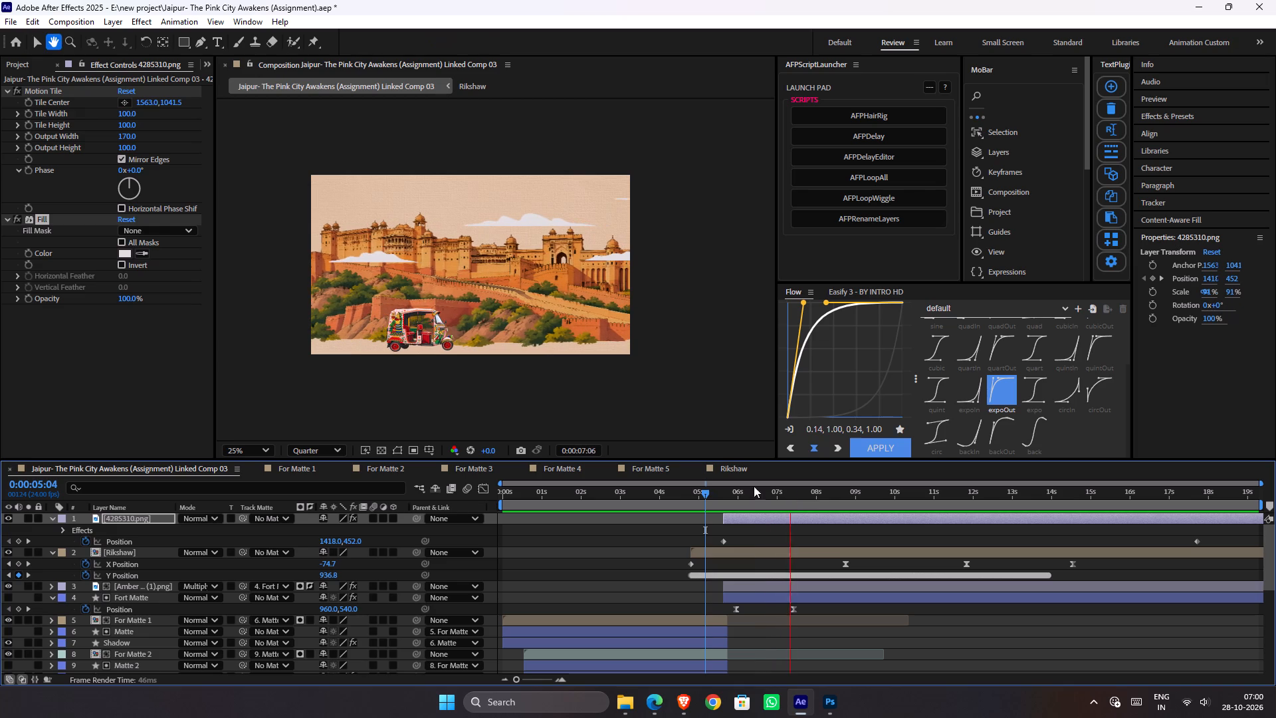
Save the project with the recoloured clouds.
key(ctrl+s)
Fade in the cloud layer with opacity keyframes of 0% at its start, 0:00:05:15, and 100% at 0:00:06:15.
drag(754, 493, 762, 506)
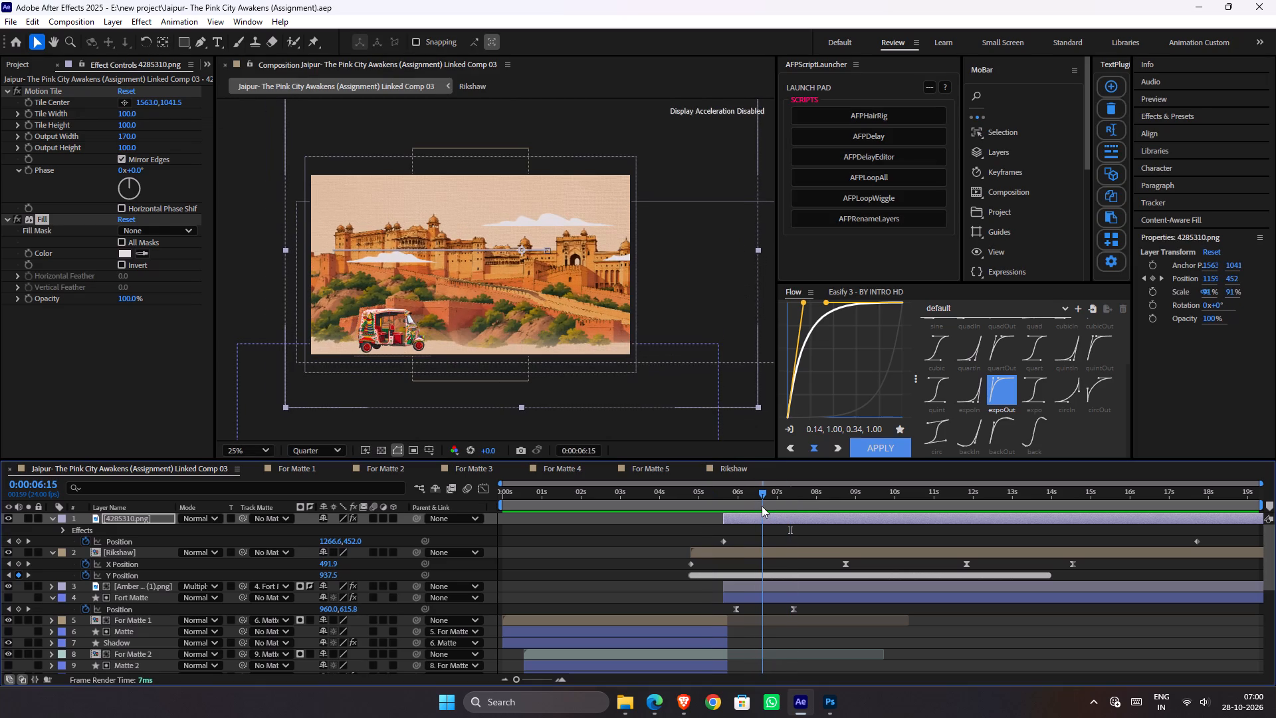
drag(762, 506, 762, 507)
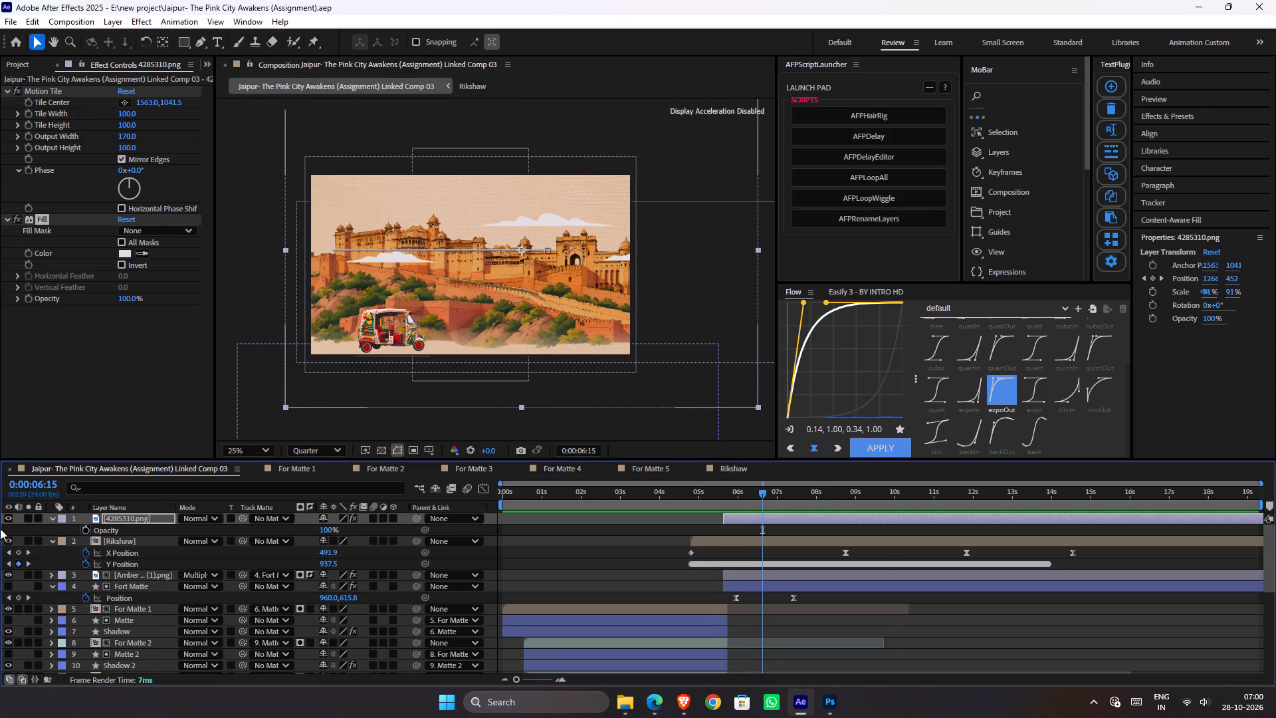
click(84, 531)
key(i)
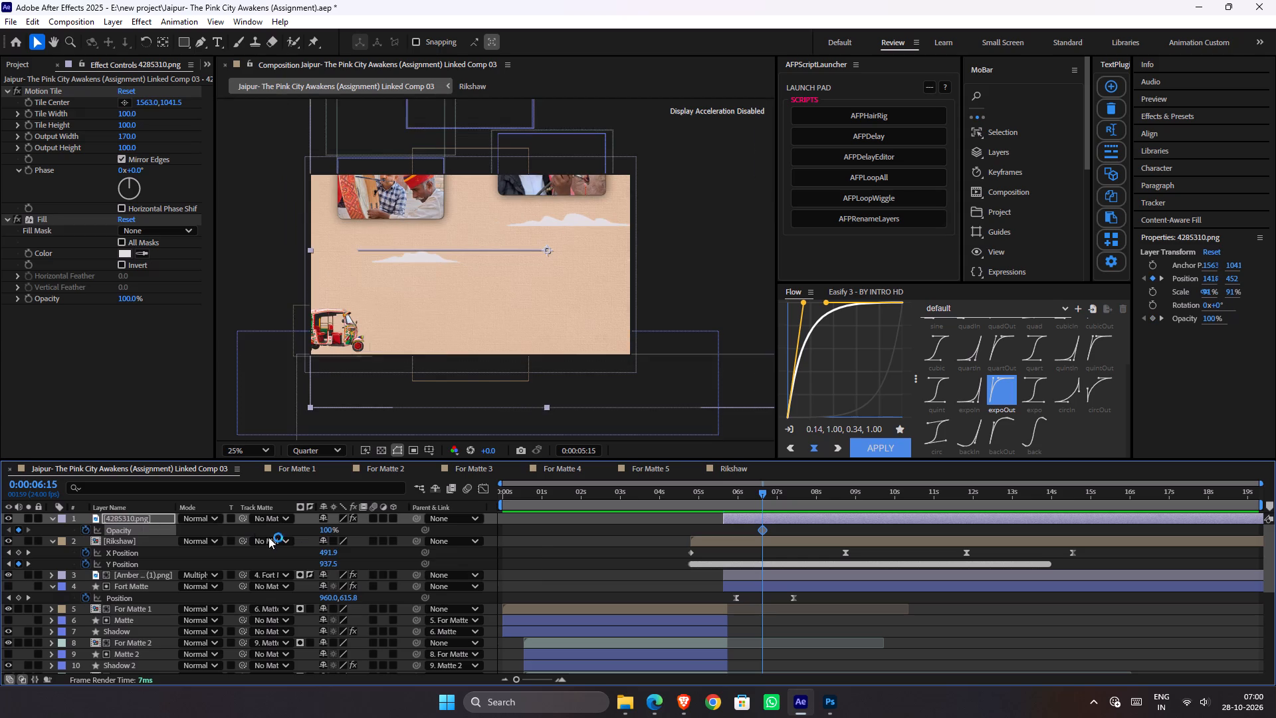
drag(329, 533, 88, 551)
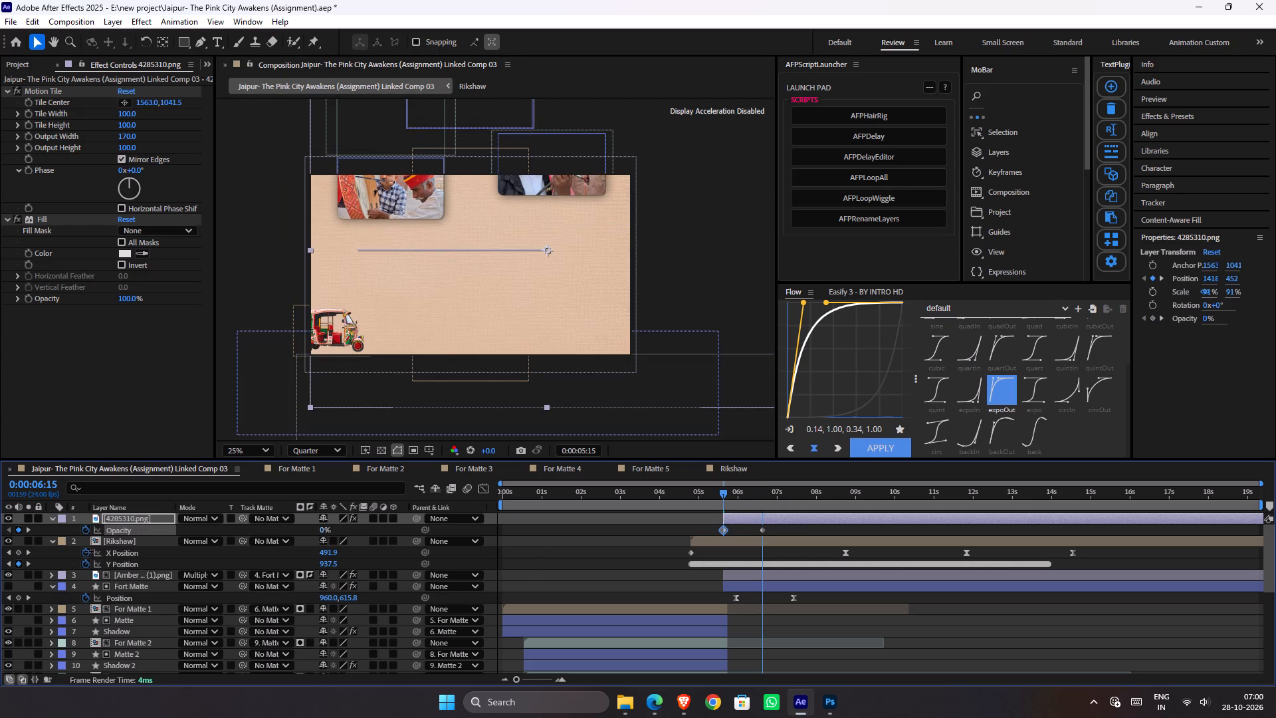
drag(88, 551, 82, 552)
Play back from 0:00:05:15 to review the cloud fade-in and the drift behind the rickshaw.
key(space)
key(space)
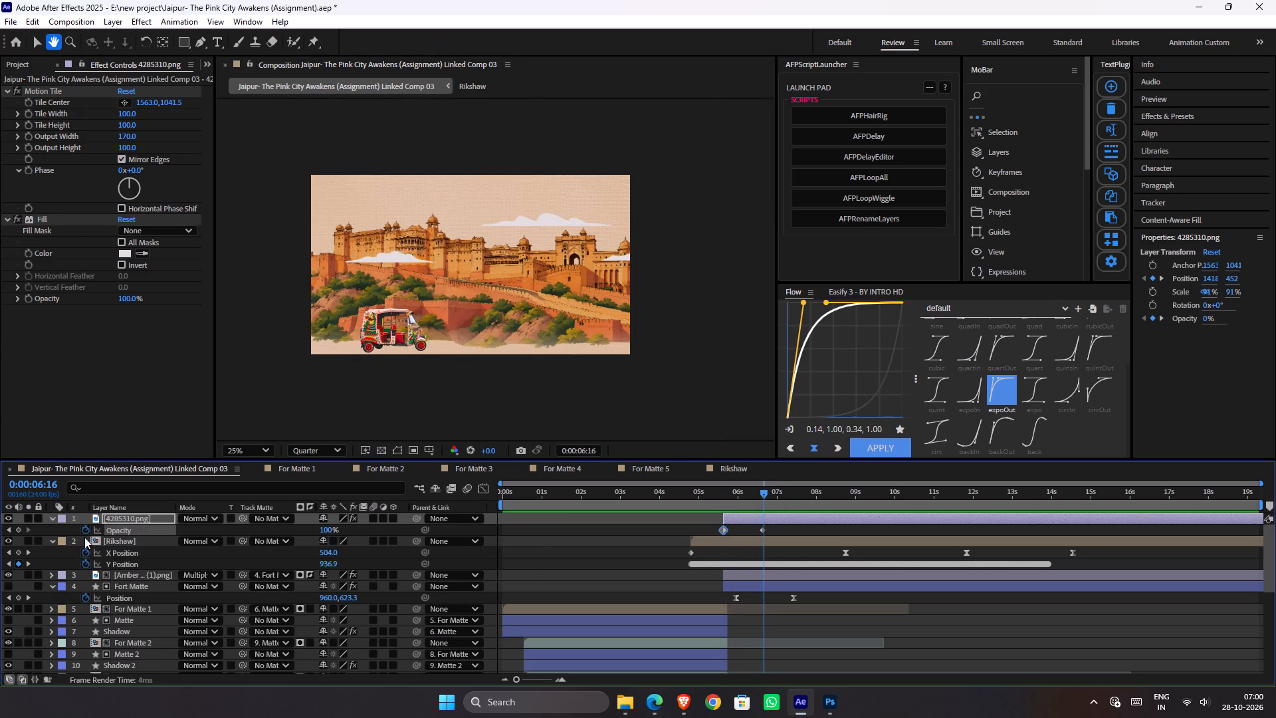
key(space)
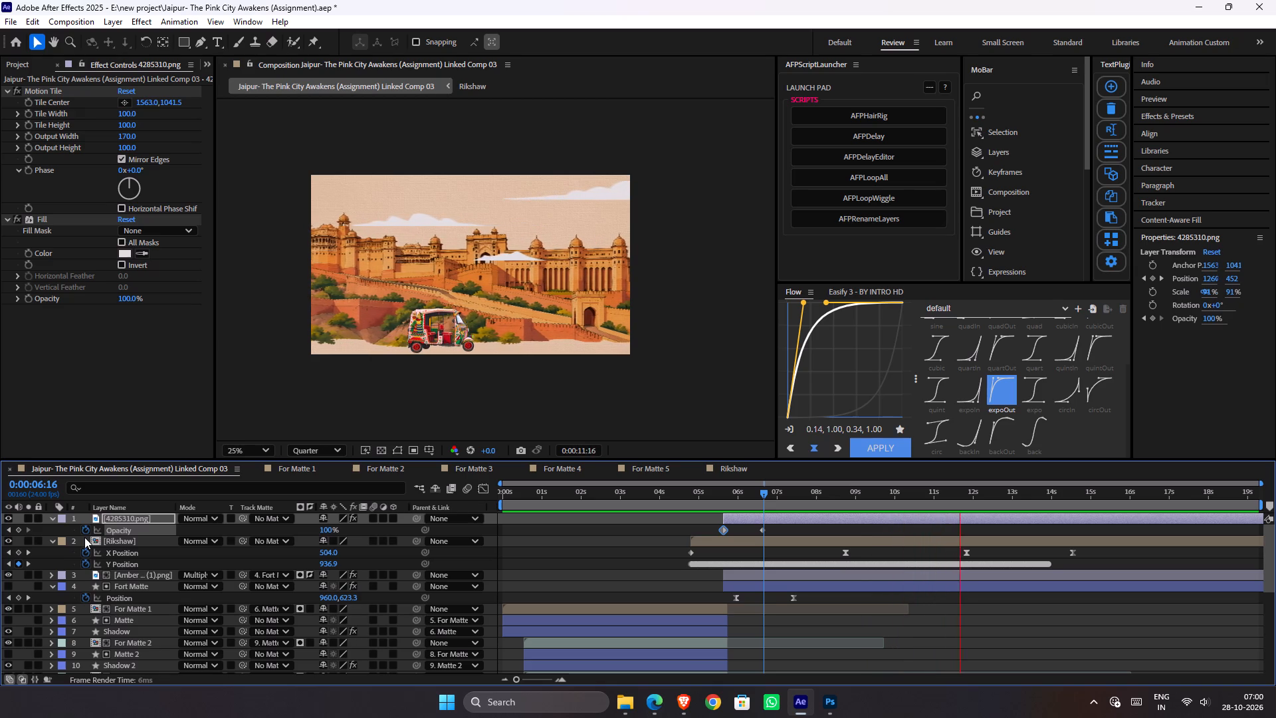
key(space)
Save the project with the cloud fade-in.
key(ctrl+s)
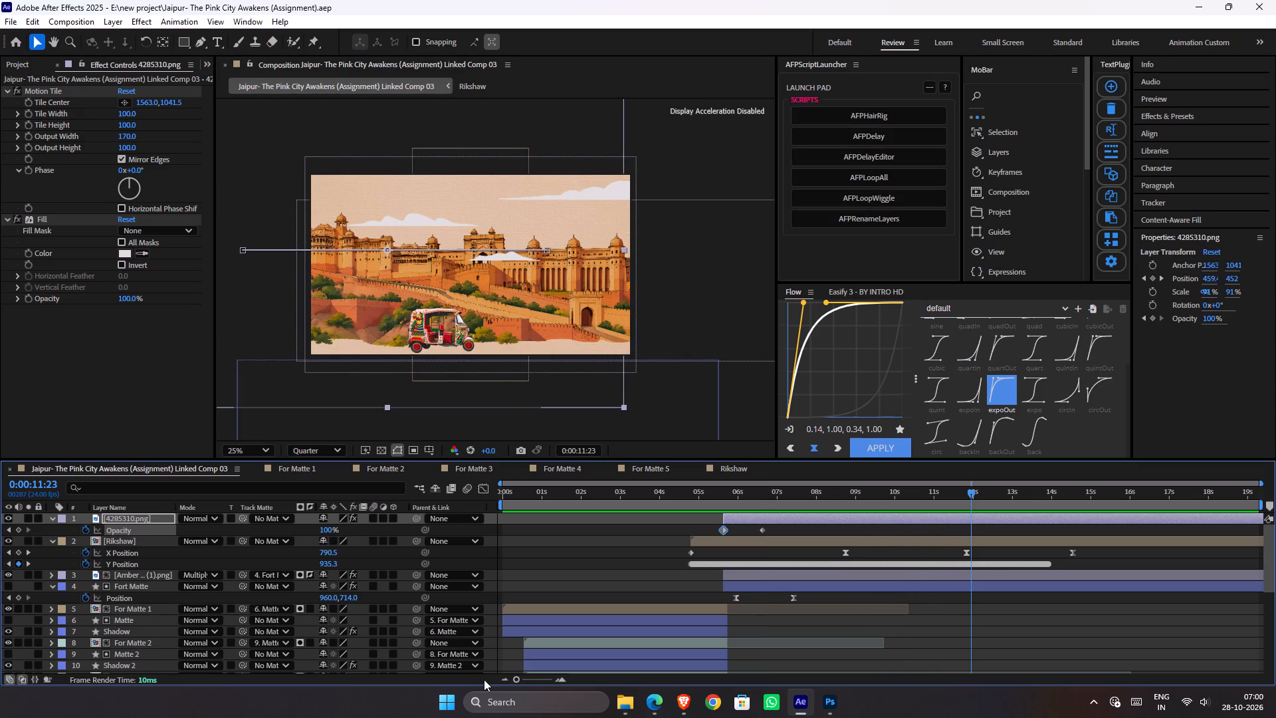
Switch to the Brave browser, search YouTube for "cartoonish smoke car" and browse the results for a smoke clip.
click(687, 704)
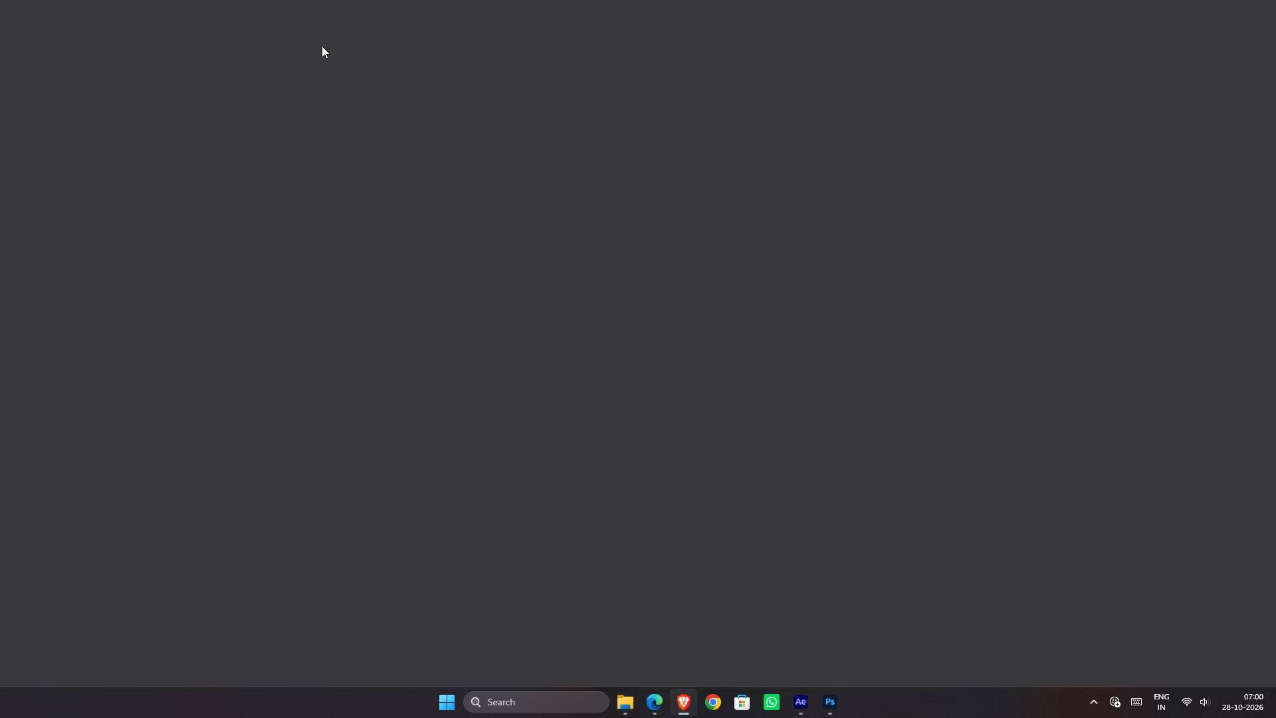
drag(609, 70, 223, 80)
text(cartoonish smoke car)
key(Return)
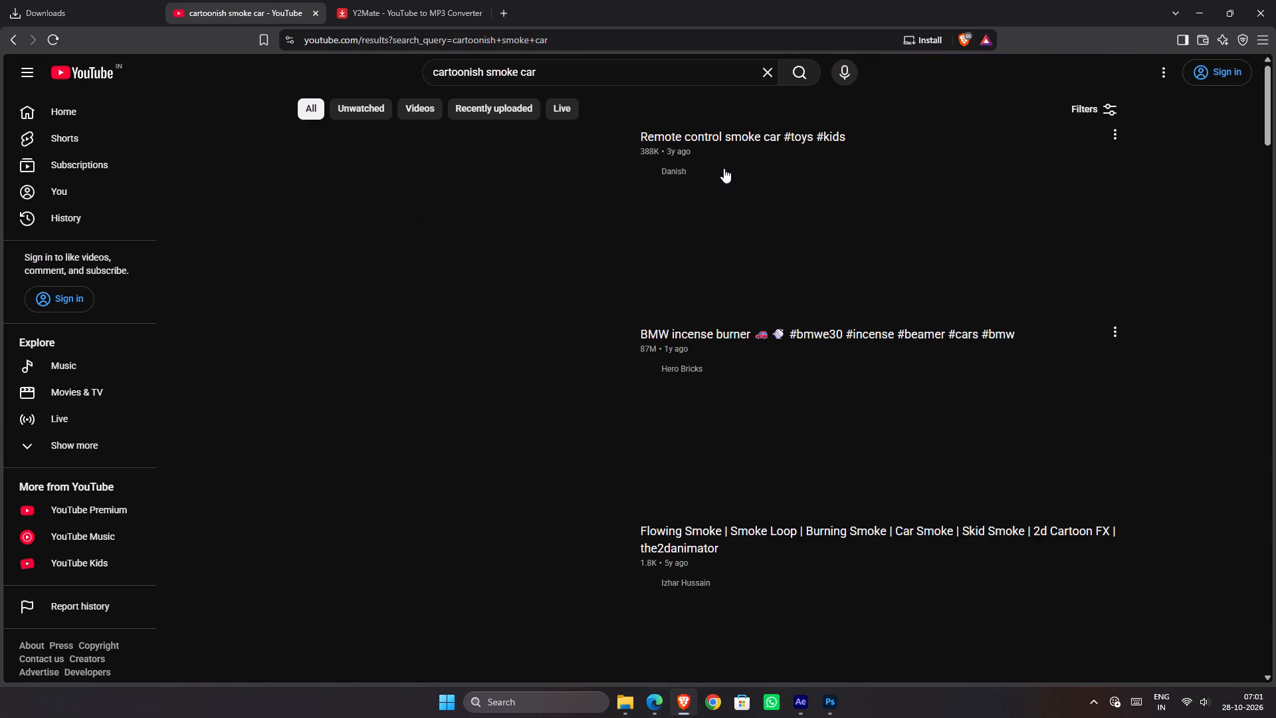
scroll(630, 379, down, 2)
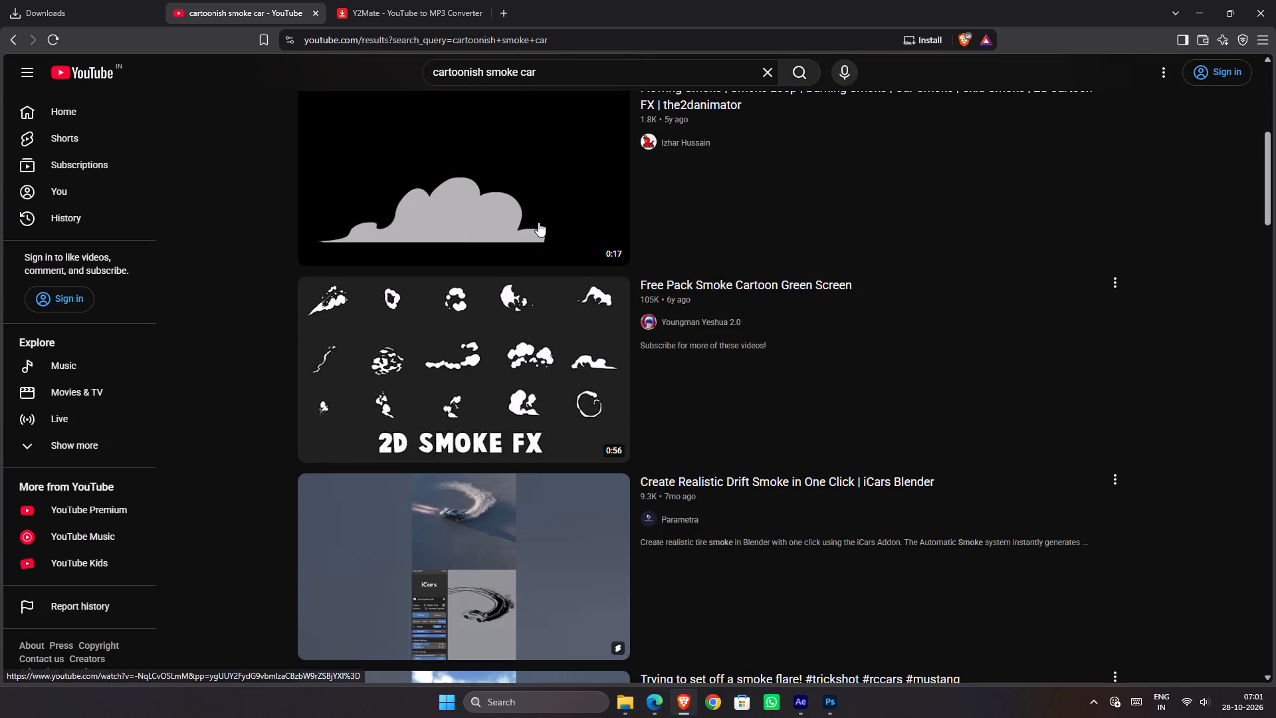
Watch the "Flowing Smoke | Smoke Loop" video to examine its cartoon smoke, and return to the search results.
click(539, 227)
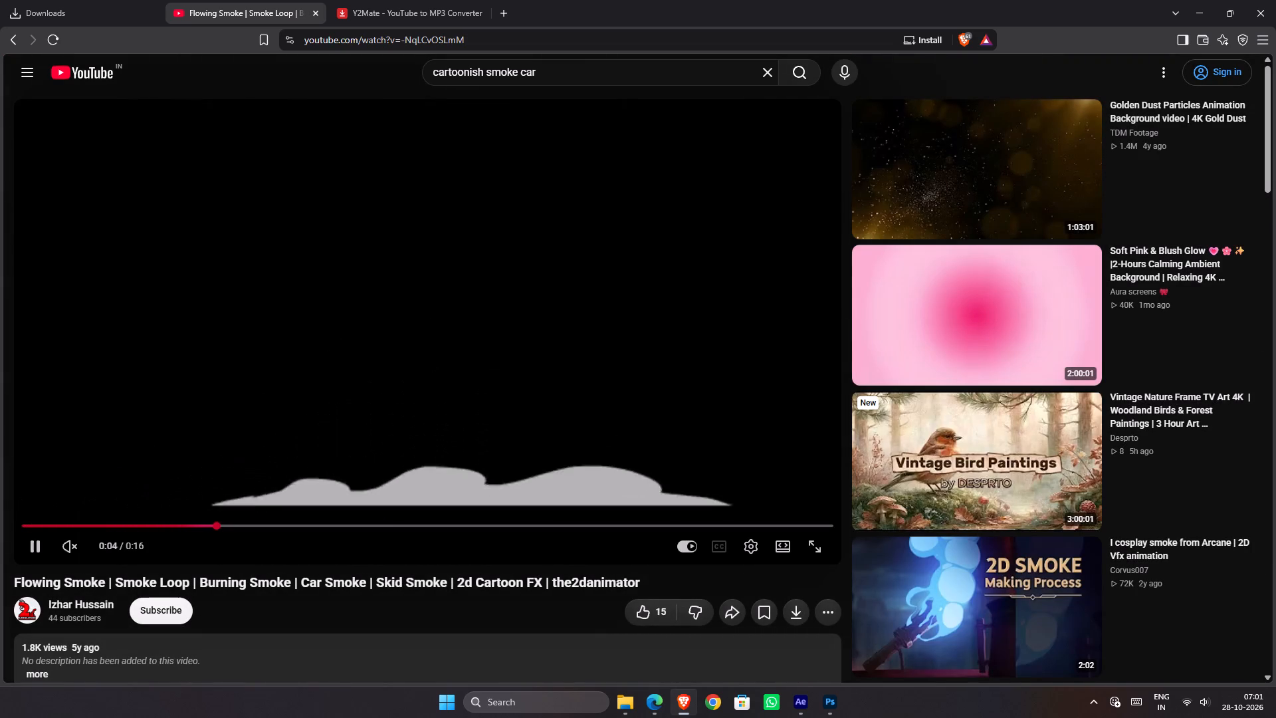
right_drag(679, 279, 54, 30)
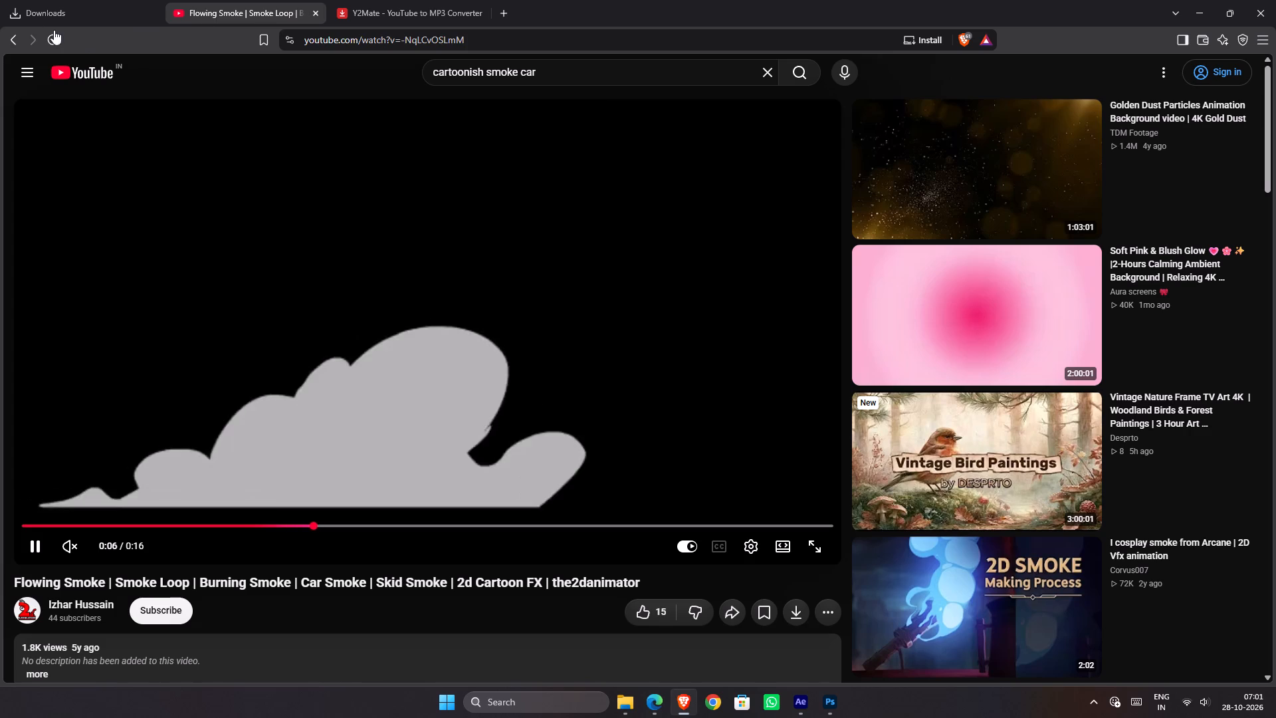
right_drag(54, 30, 9, 28)
click(12, 36)
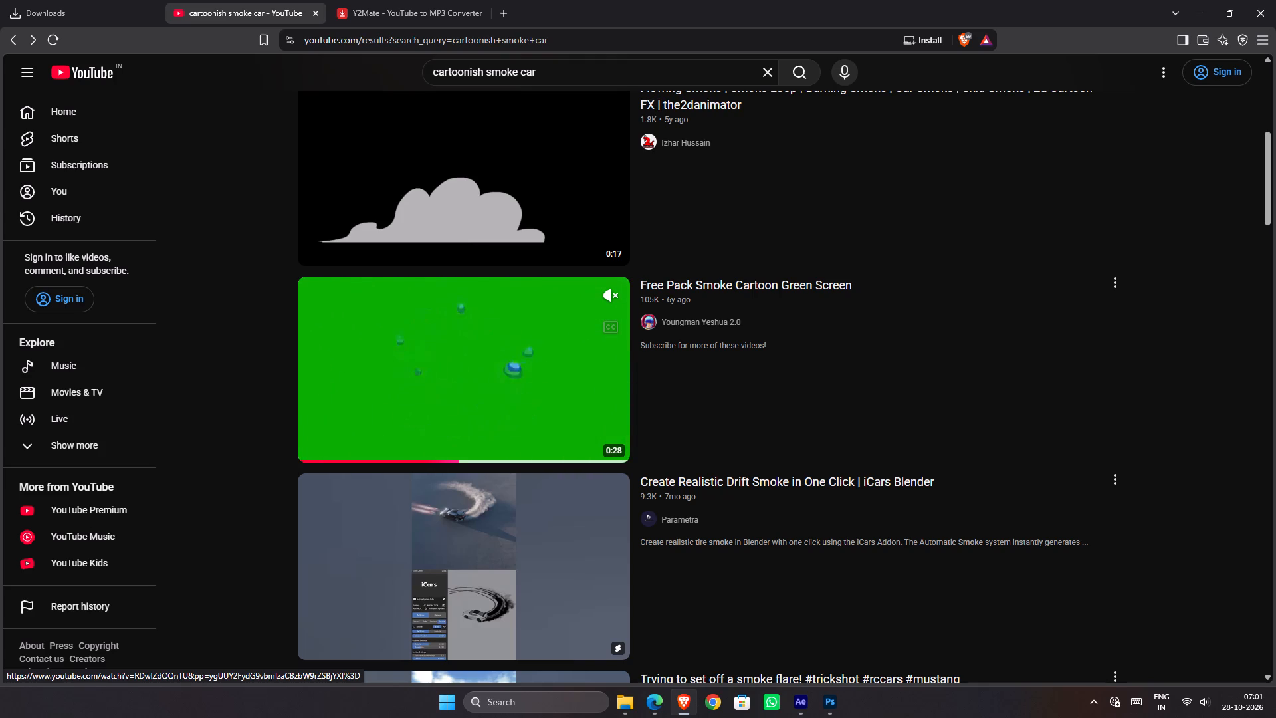
Find Purple Pie Studios' After Effects smoke animation tutorial in the results and preview it with sound on and captions off, skipping ahead through the lesson.
scroll(544, 332, down, 1)
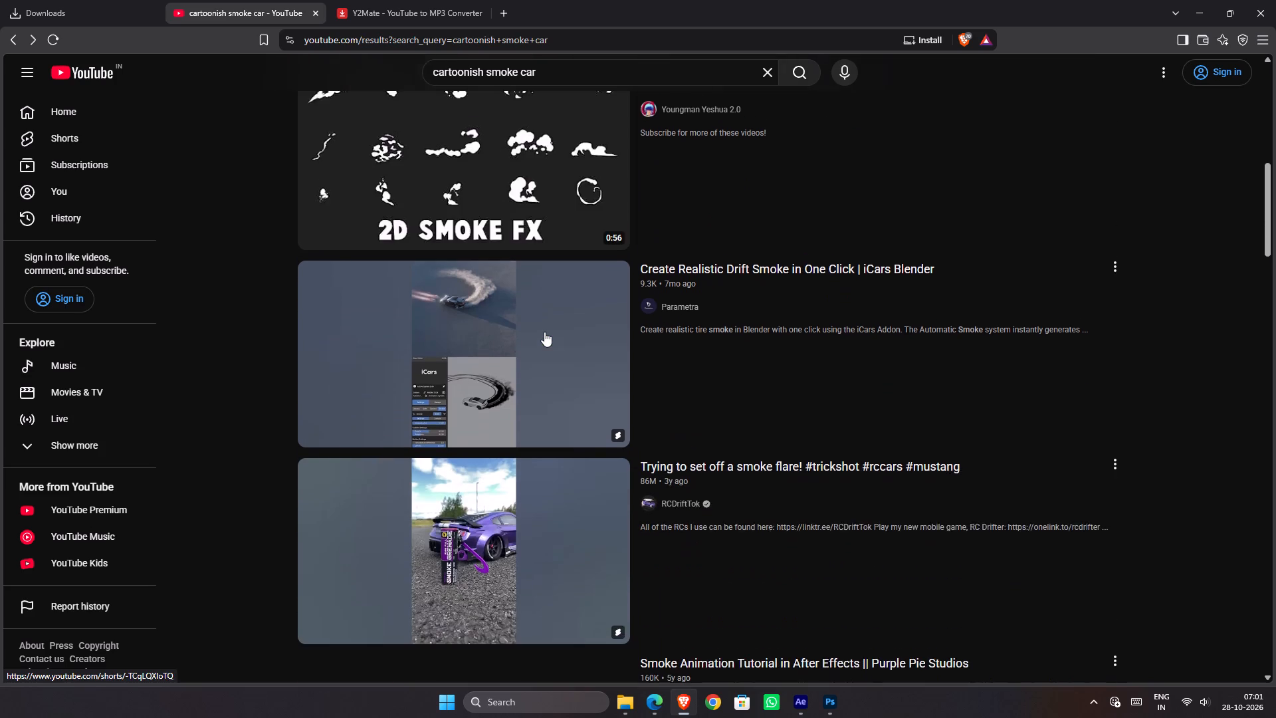
scroll(544, 332, down, 2)
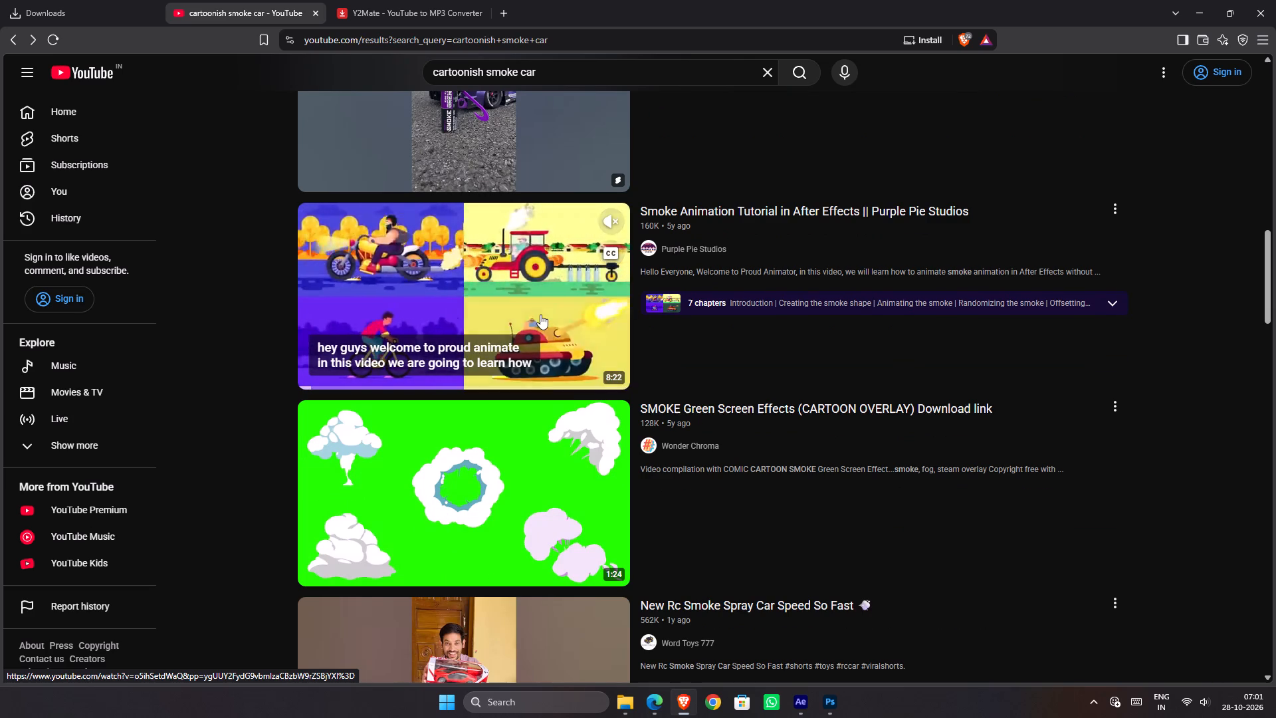
click(609, 221)
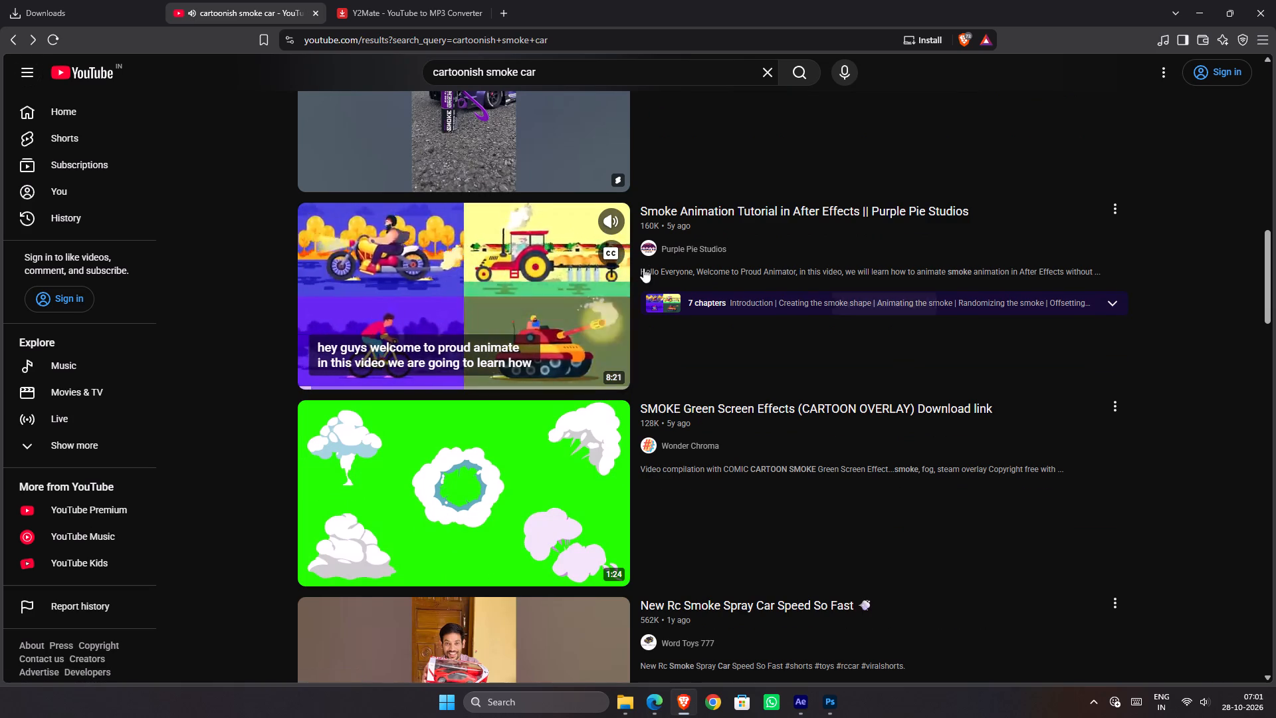
click(618, 255)
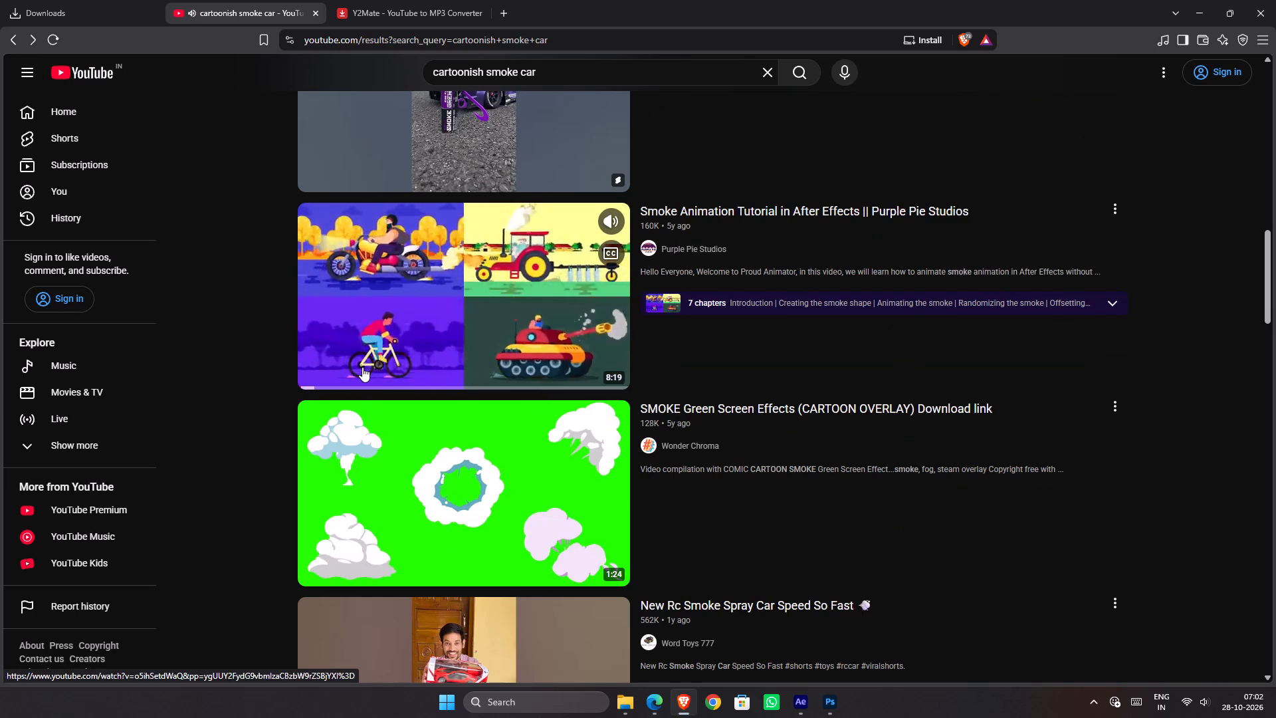
click(327, 380)
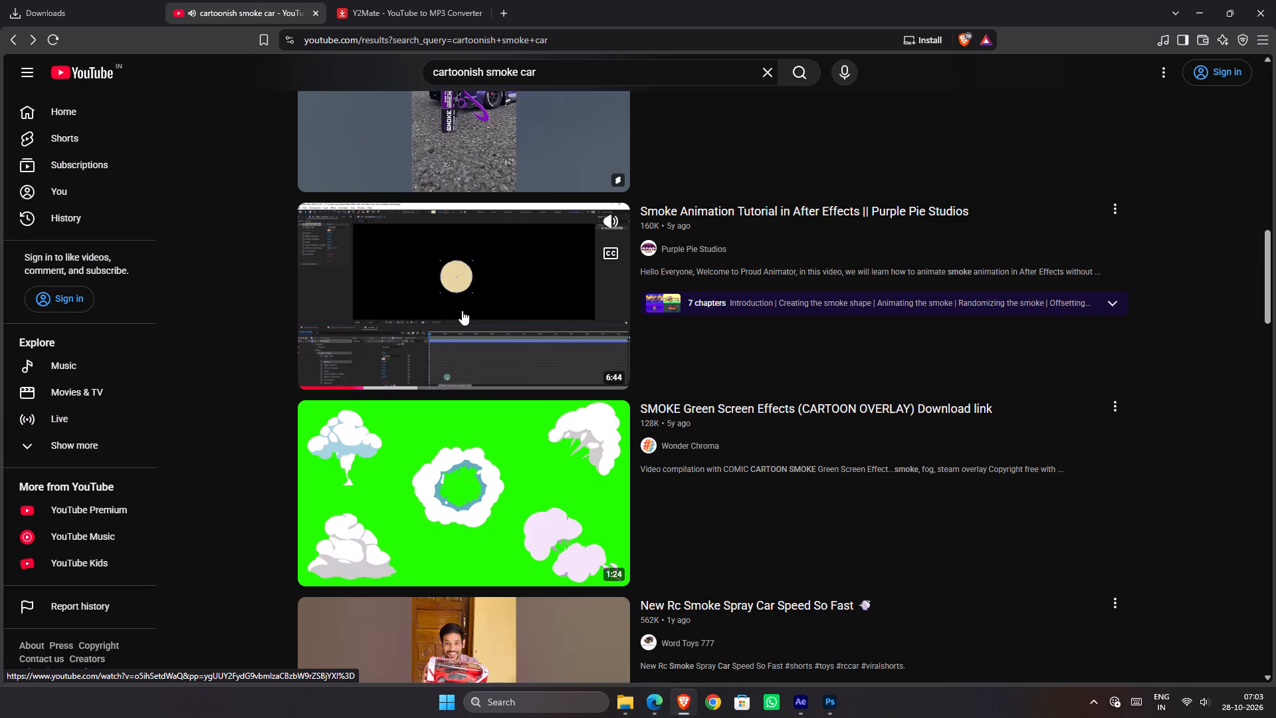
click(381, 377)
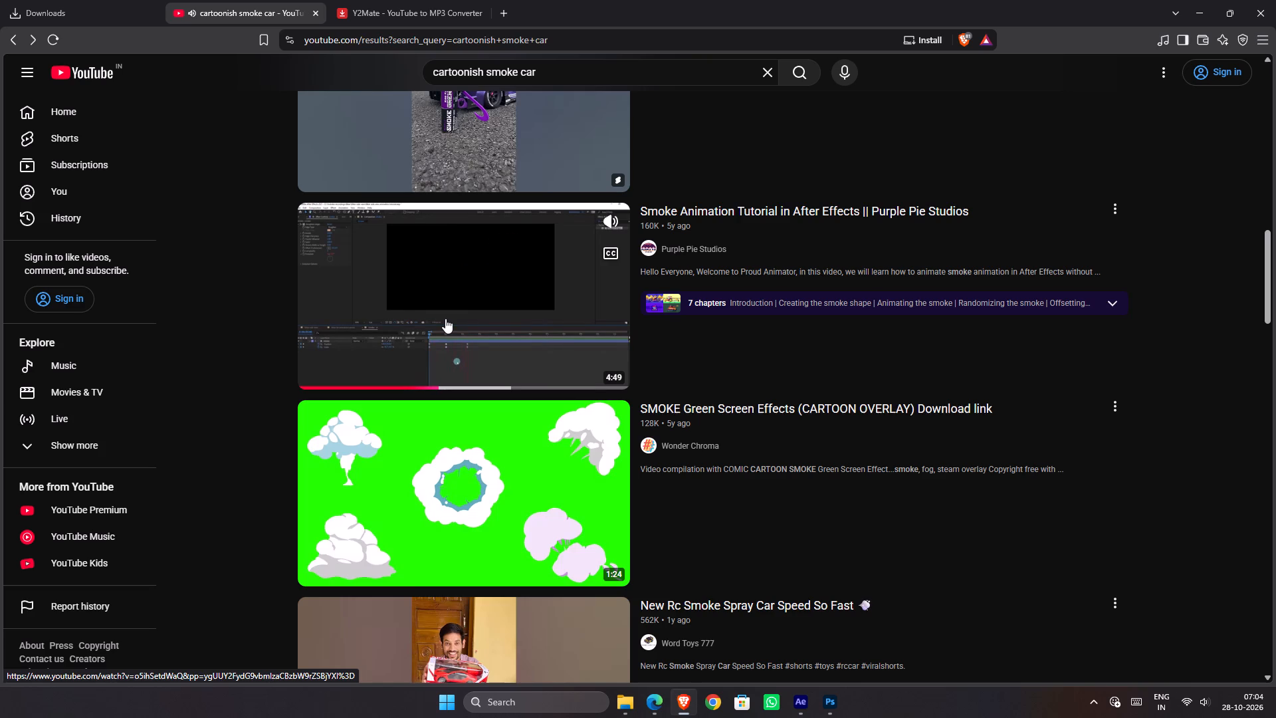
click(459, 378)
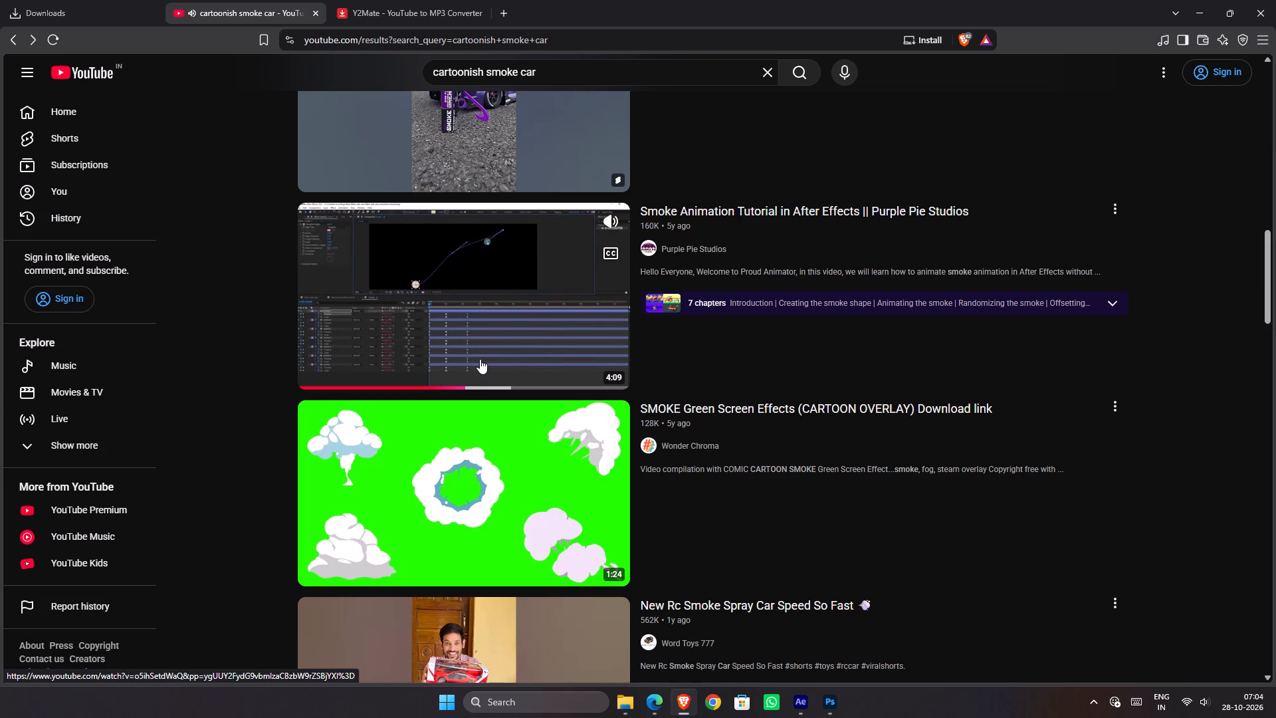
Open the smoke animation tutorial on its full watch page, unmute it and change the video quality.
click(480, 359)
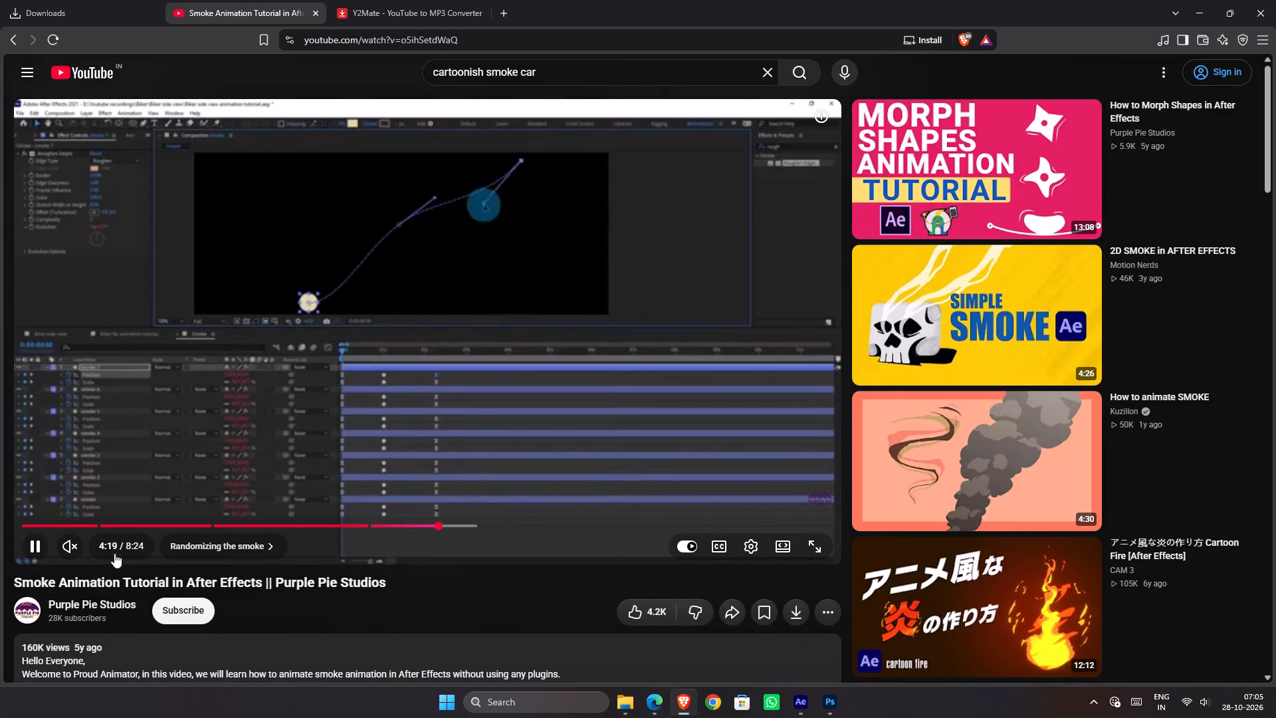
click(70, 544)
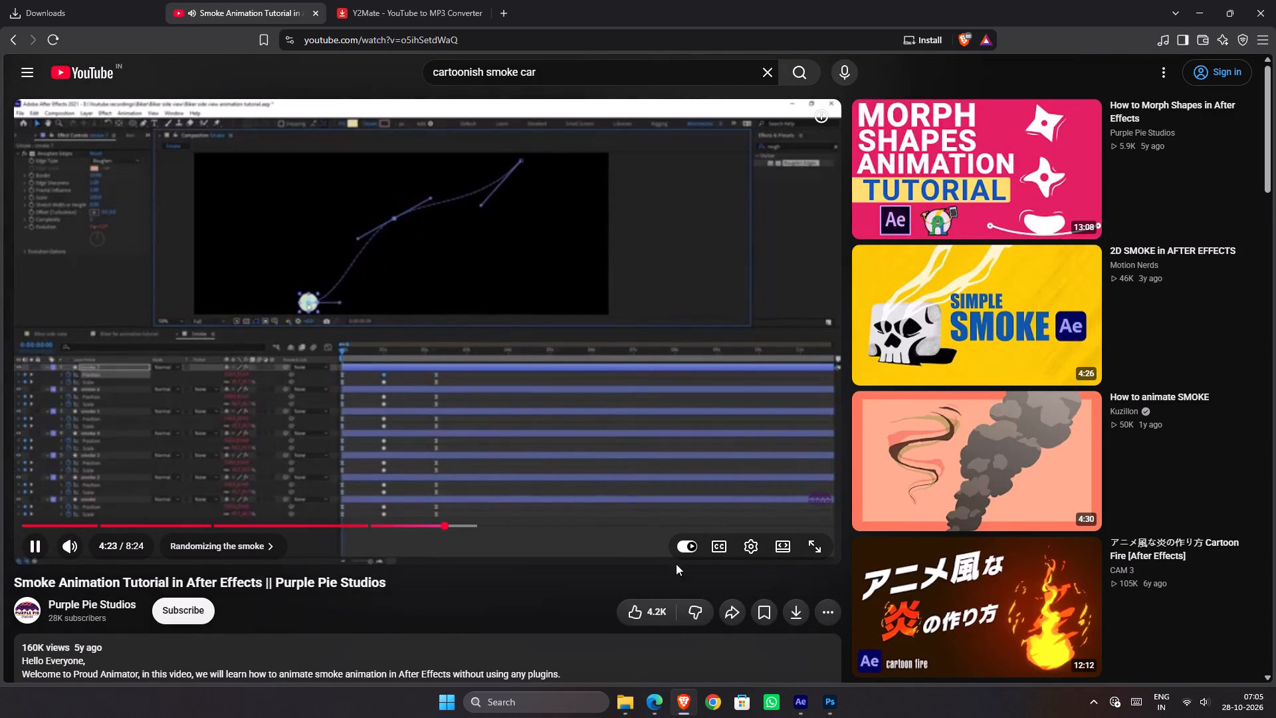
click(758, 553)
click(797, 515)
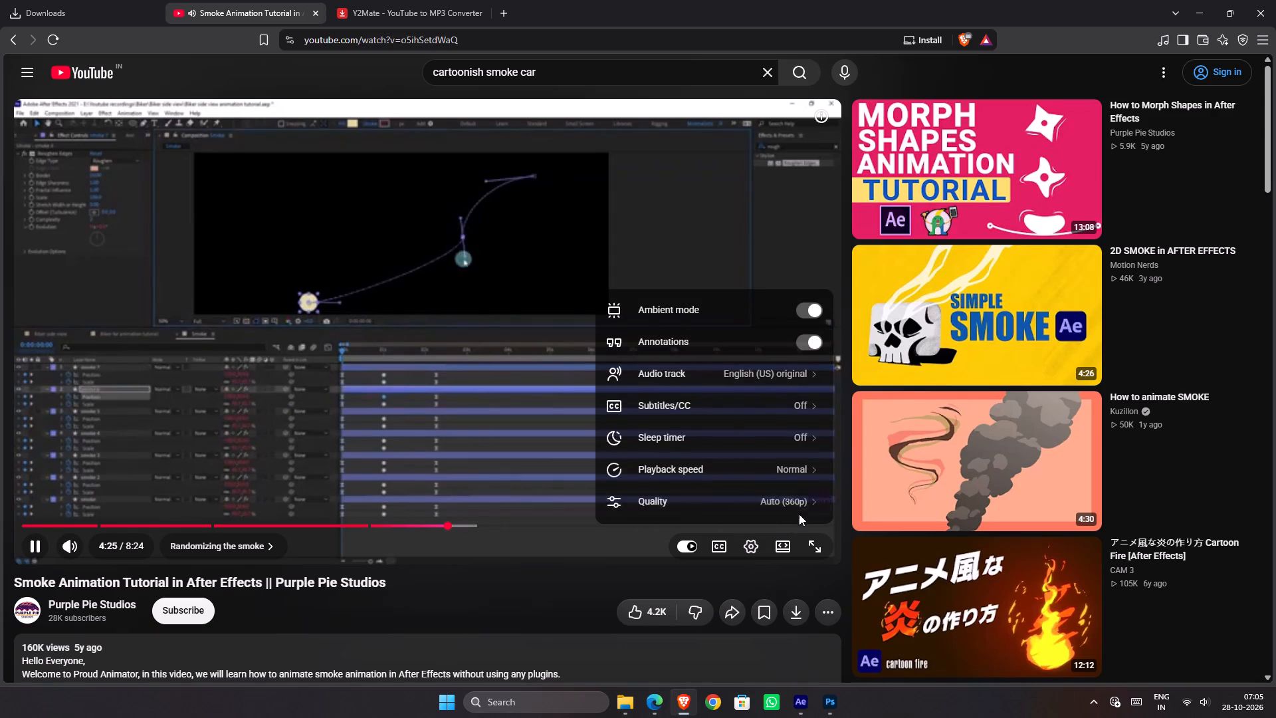
click(755, 418)
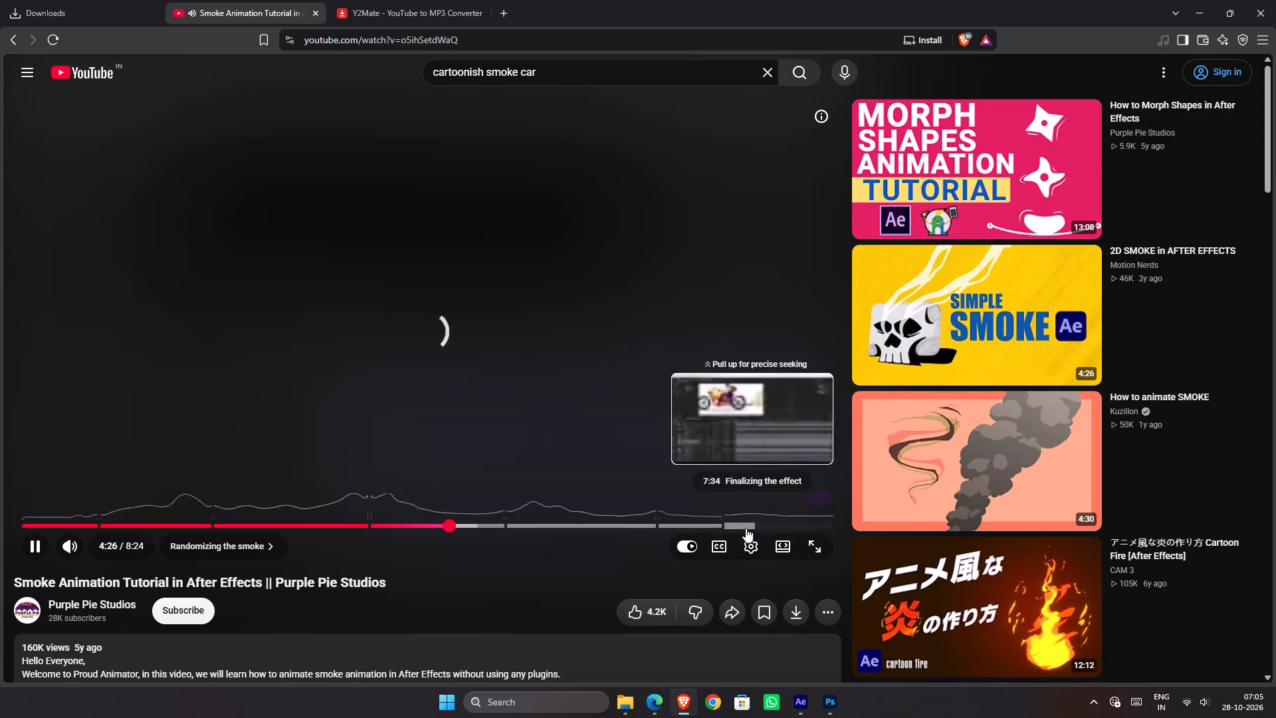
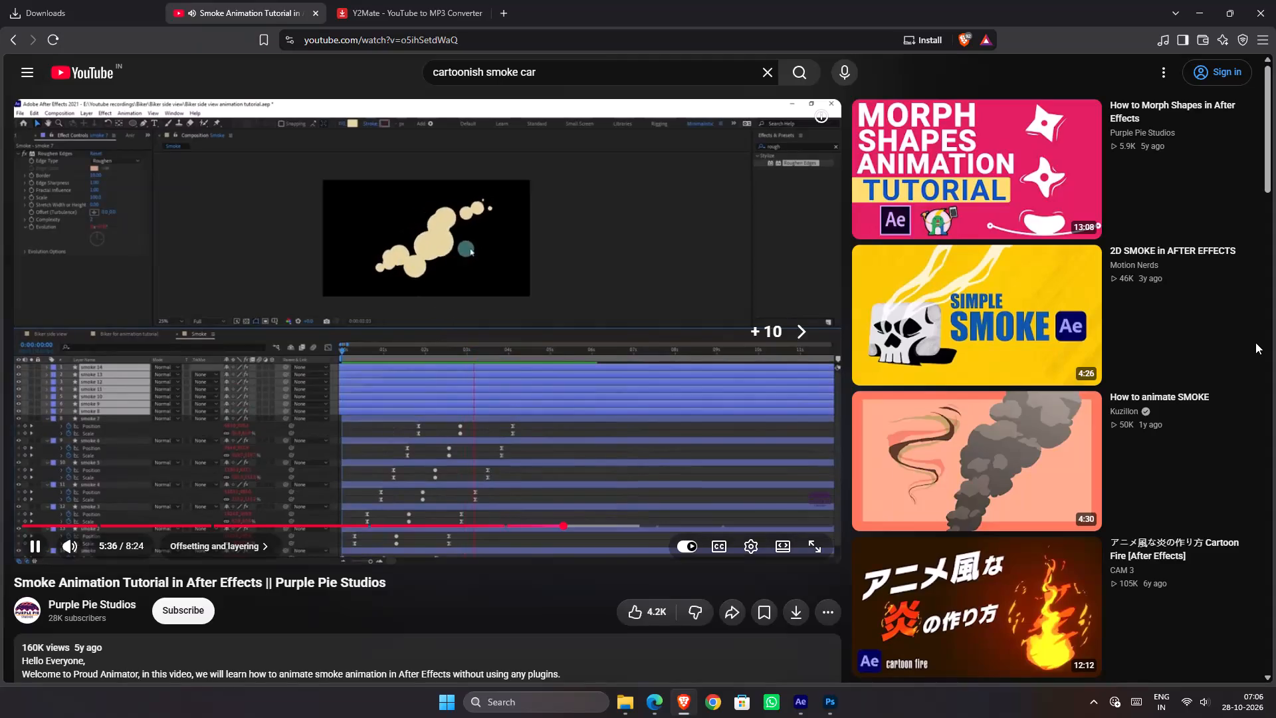
Skip ahead through the Purple Pie Studios tutorial's offsetting and layering section to examine how the smoke layers are built up.
key(Right)
key(Right)
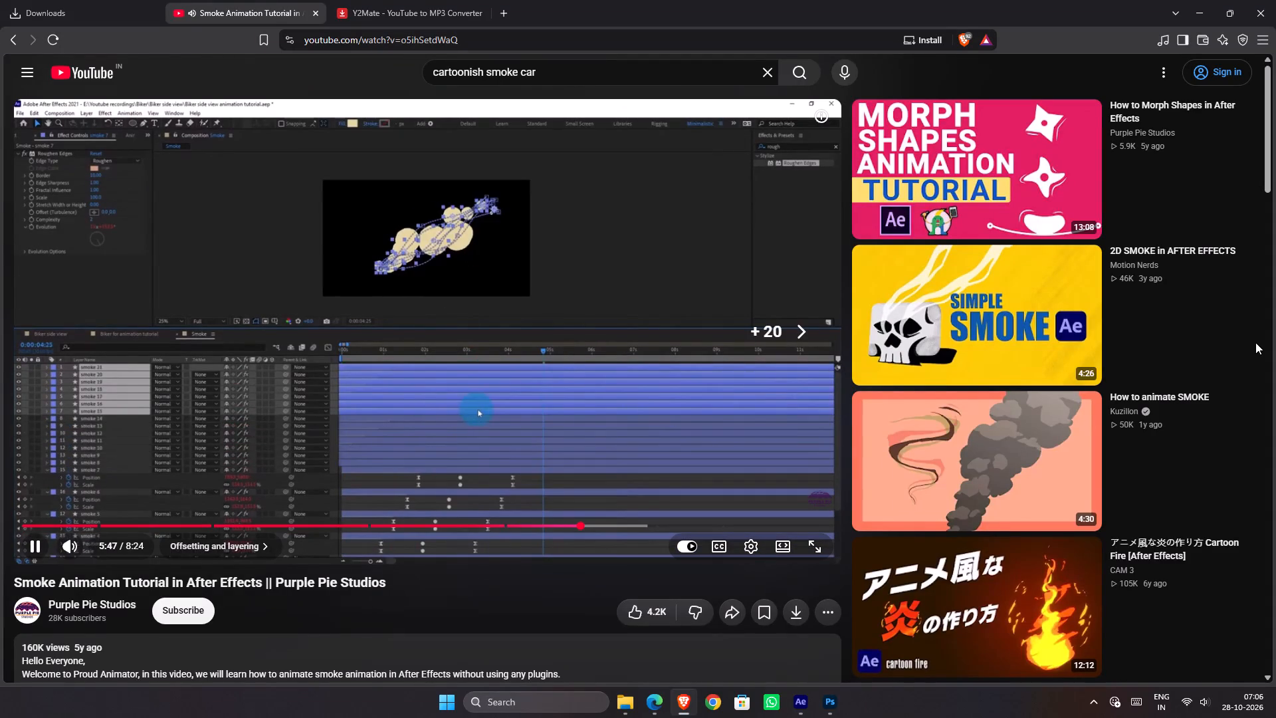
key(Right)
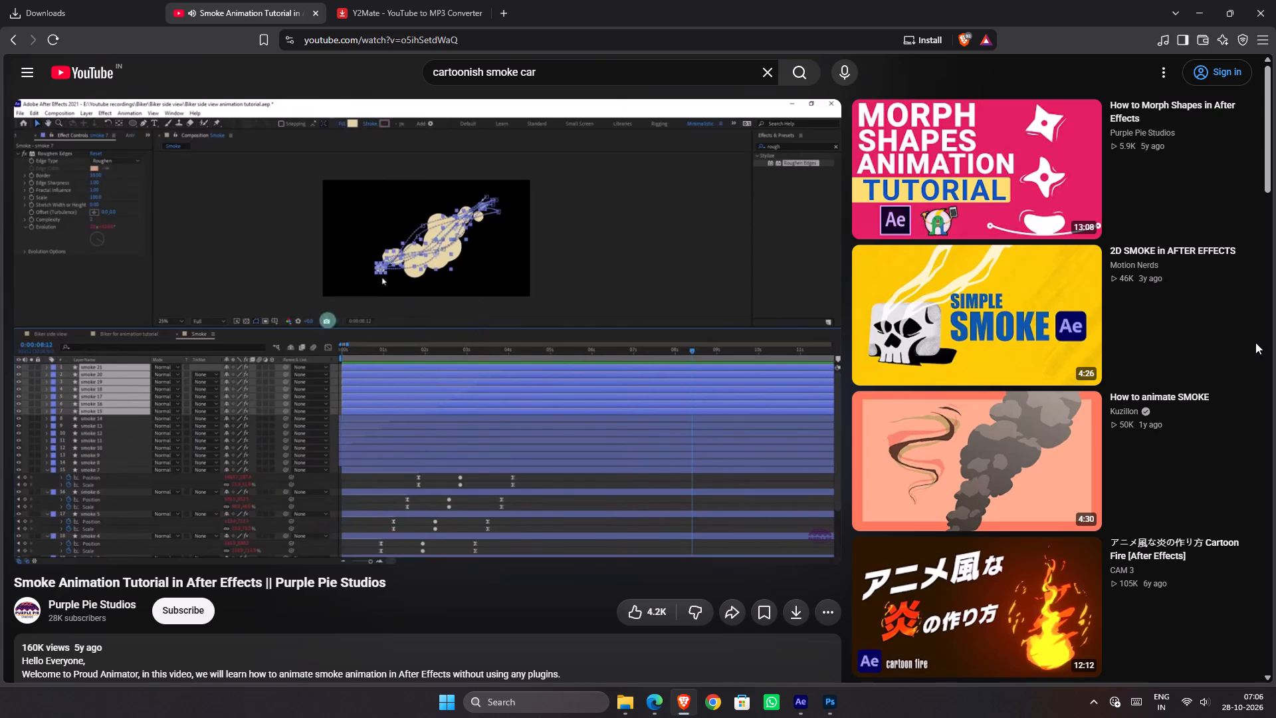
Open the suggested "2D SMOKE in AFTER EFFECTS" video by Motion Nerds.
click(1045, 326)
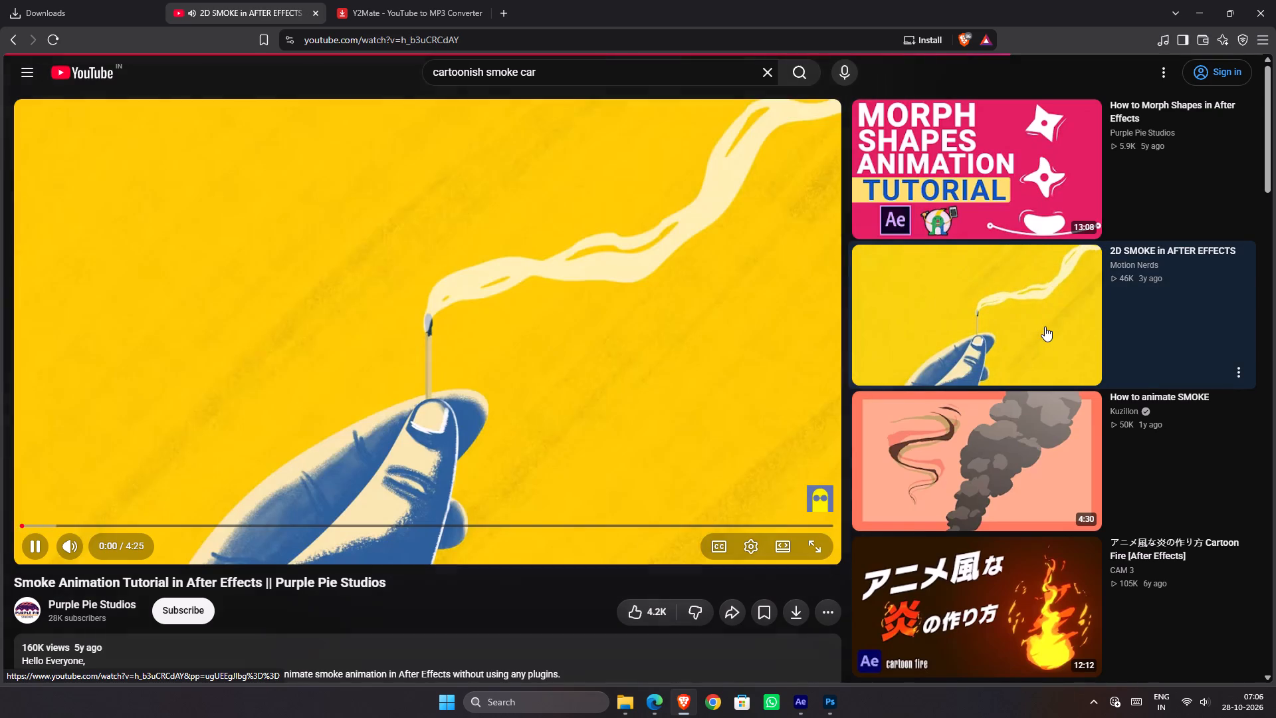